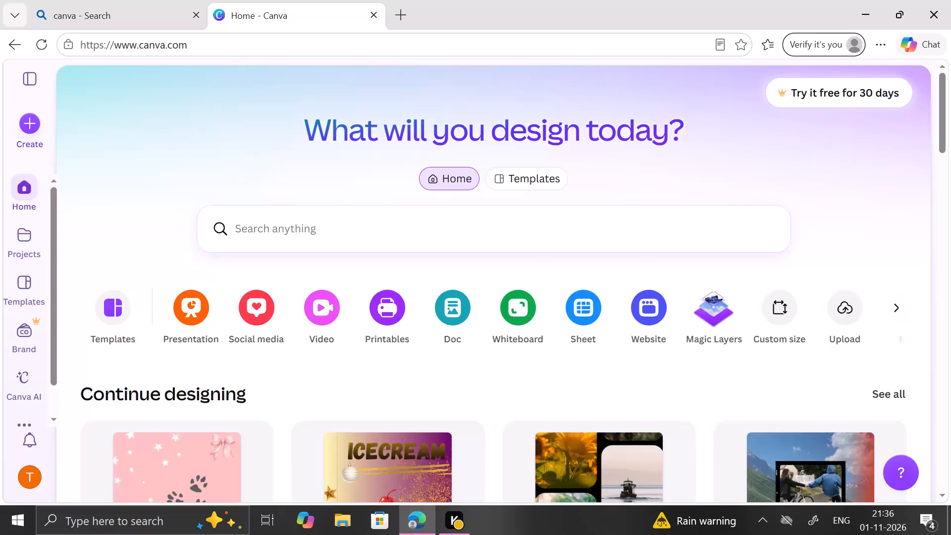
# Search for poster designs and start a blank Poster (A2, Portrait) design.
pyautogui.write('po')
pyautogui.write('ster')
pyautogui.press('Return')
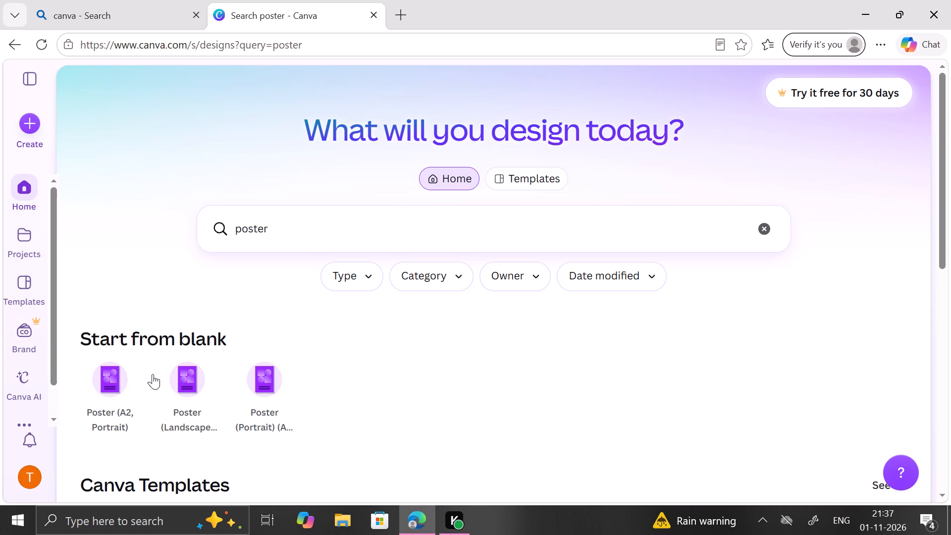
pyautogui.click(125, 369)
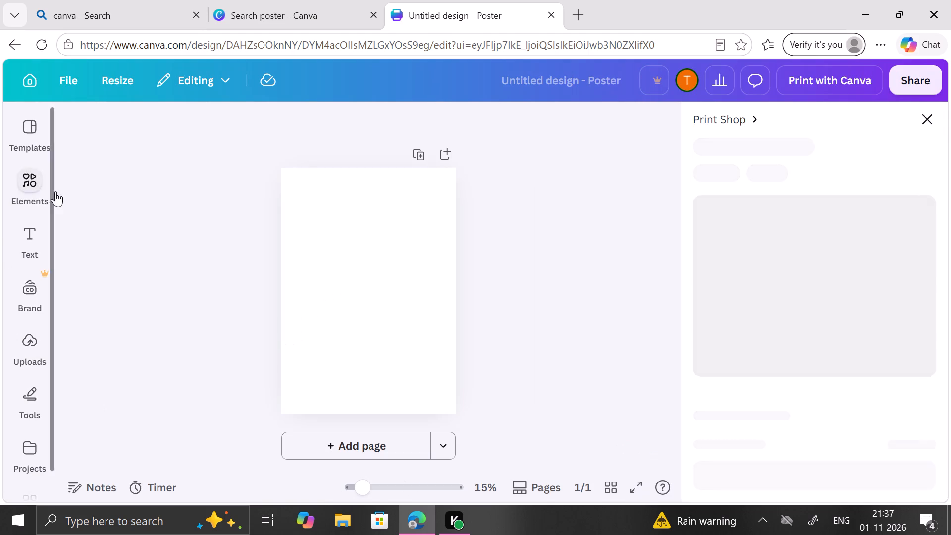
# Try orange and lime green as the blank page's background colour, and settle on the light orange default solid colour.
pyautogui.click(438, 276)
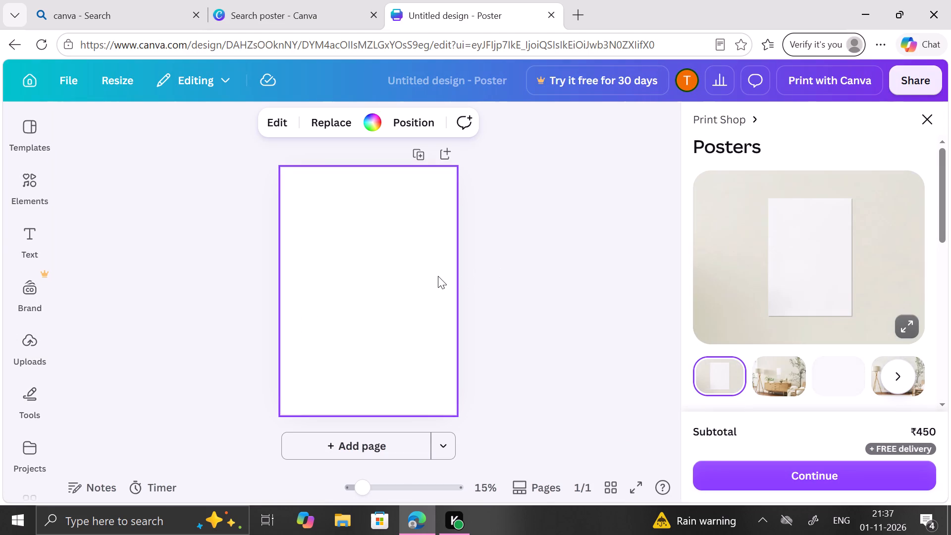
pyautogui.click(372, 123)
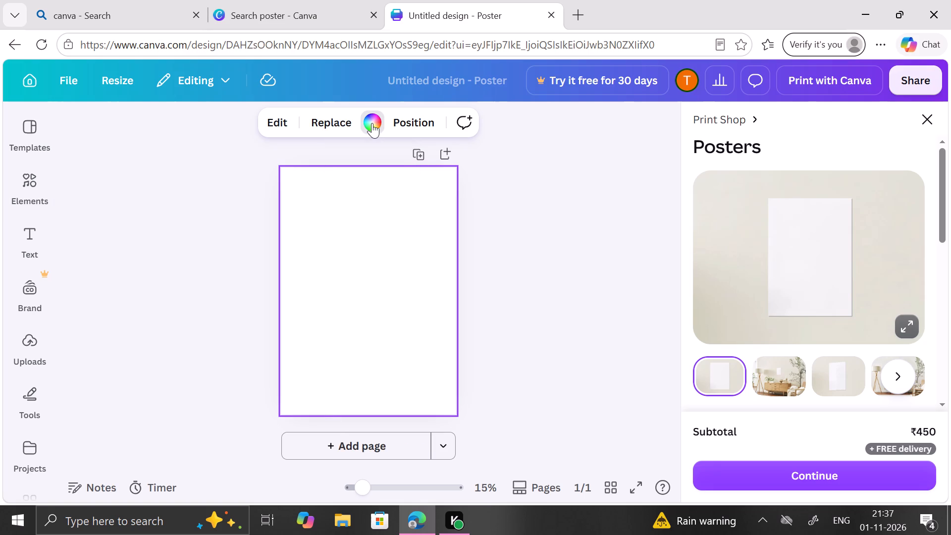
pyautogui.scroll(-3, 228, 367)
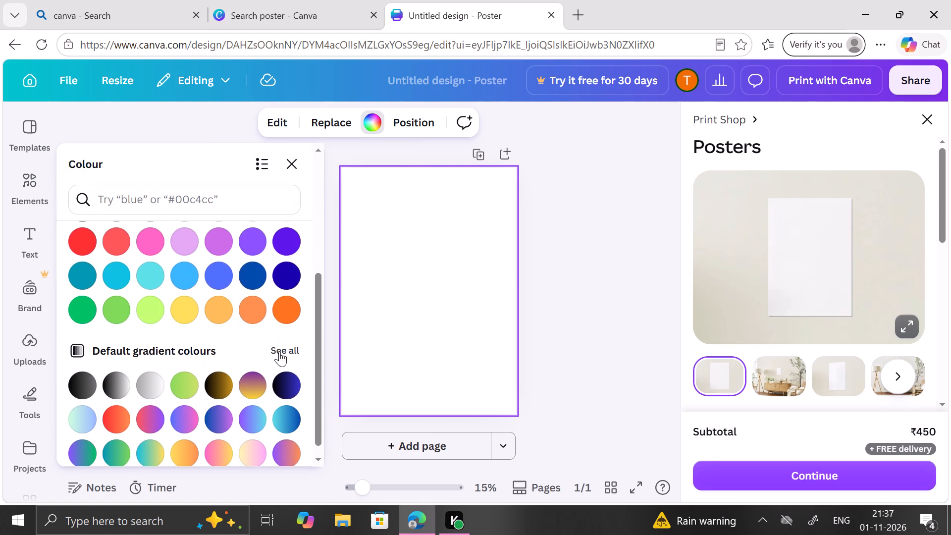
pyautogui.click(293, 310)
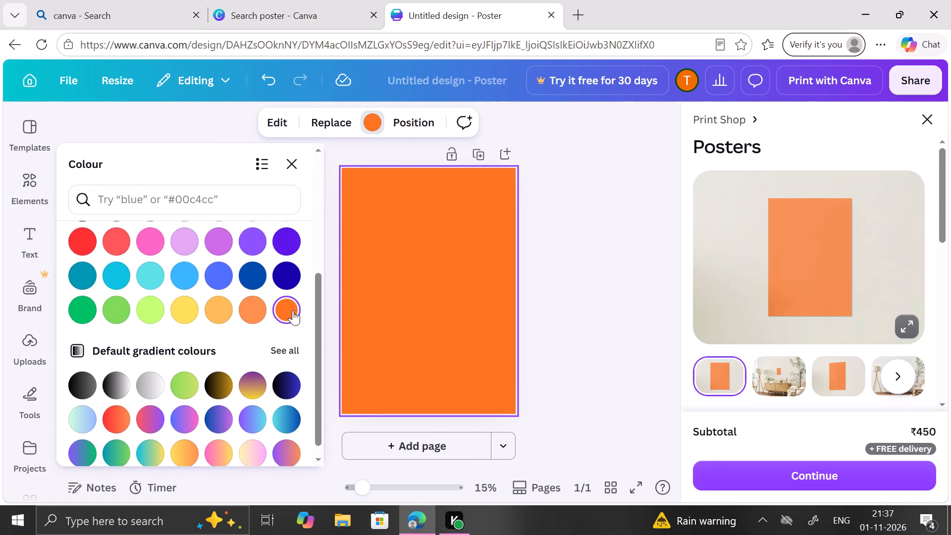
pyautogui.click(154, 307)
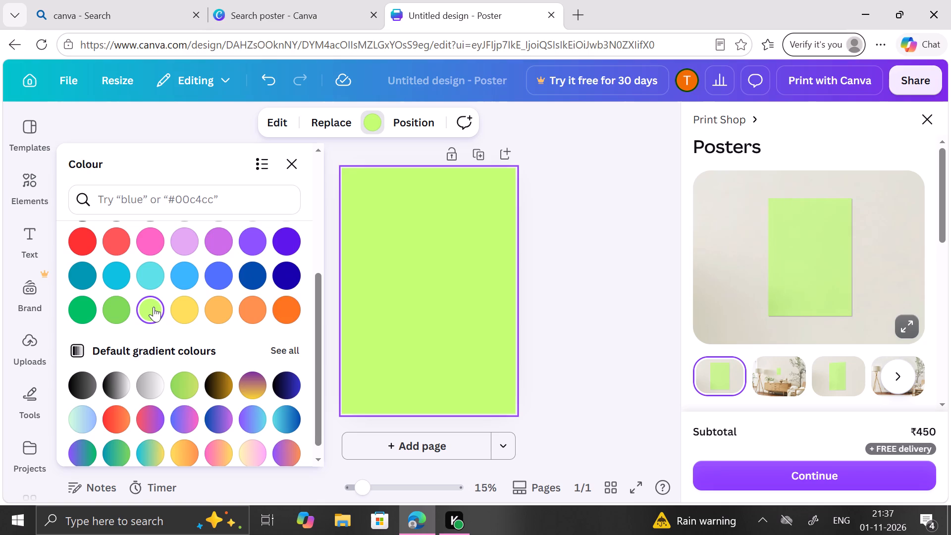
pyautogui.click(267, 192)
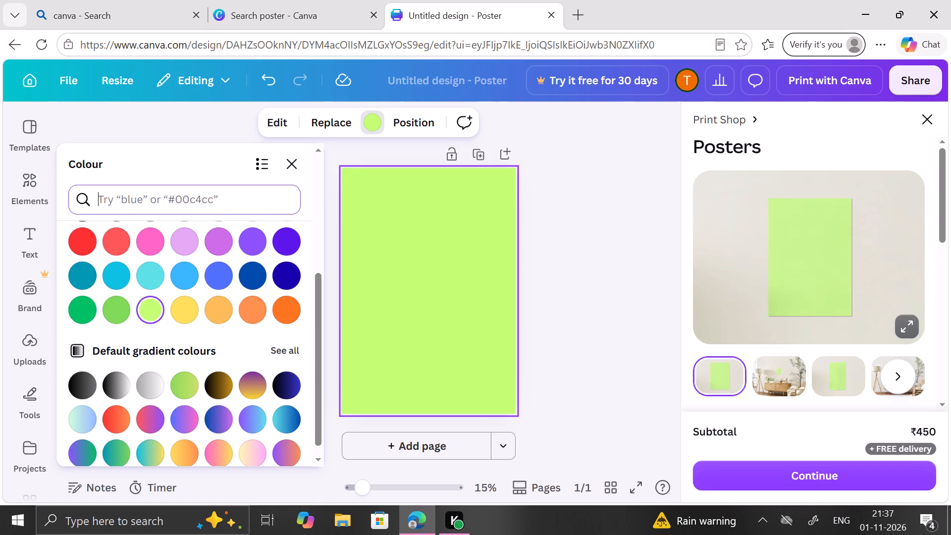
pyautogui.click(211, 302)
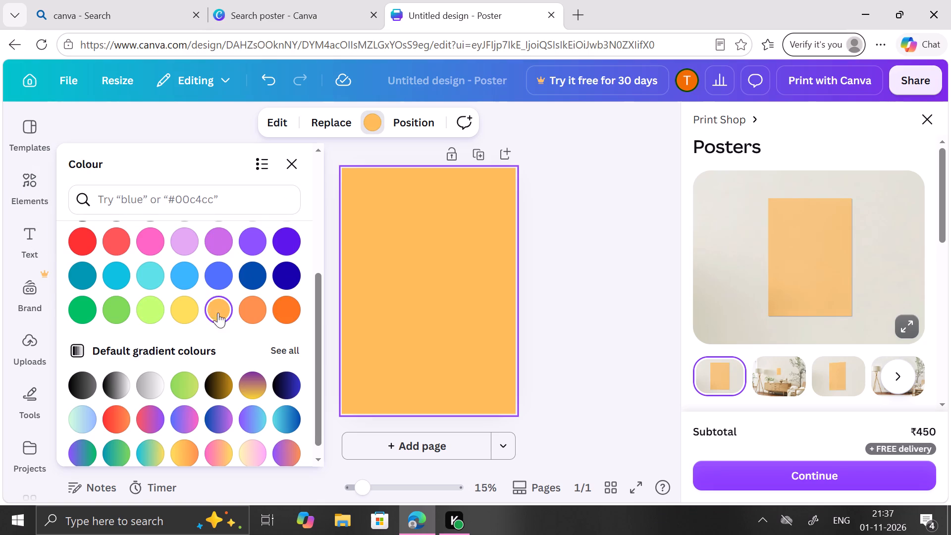
# Open the elements library for the poster.
pyautogui.click(22, 196)
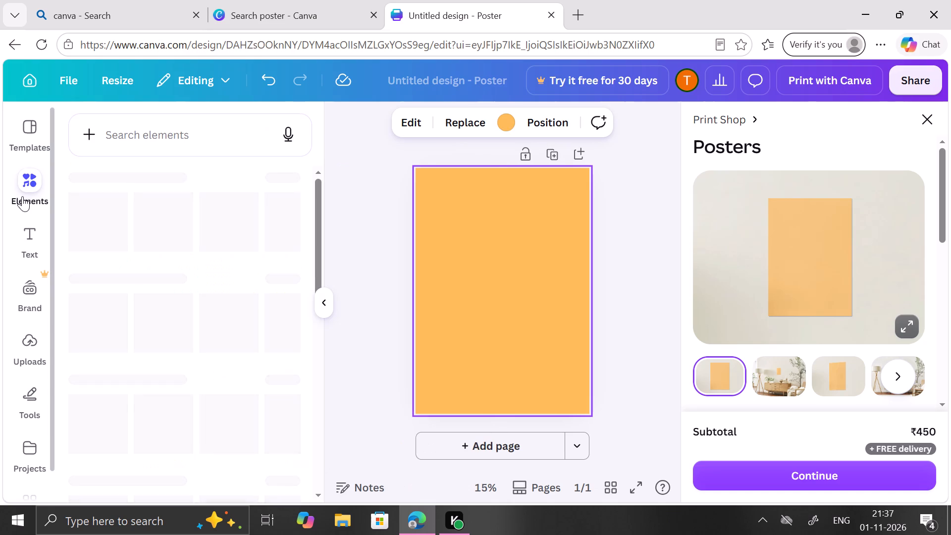
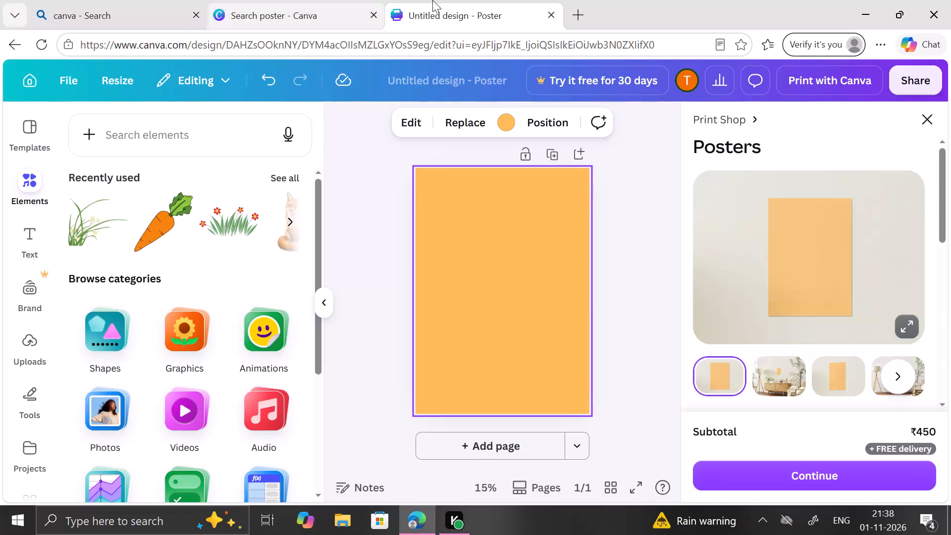
# Search the elements library for burger.
pyautogui.click(216, 129)
pyautogui.write('burger')
pyautogui.press('Return')
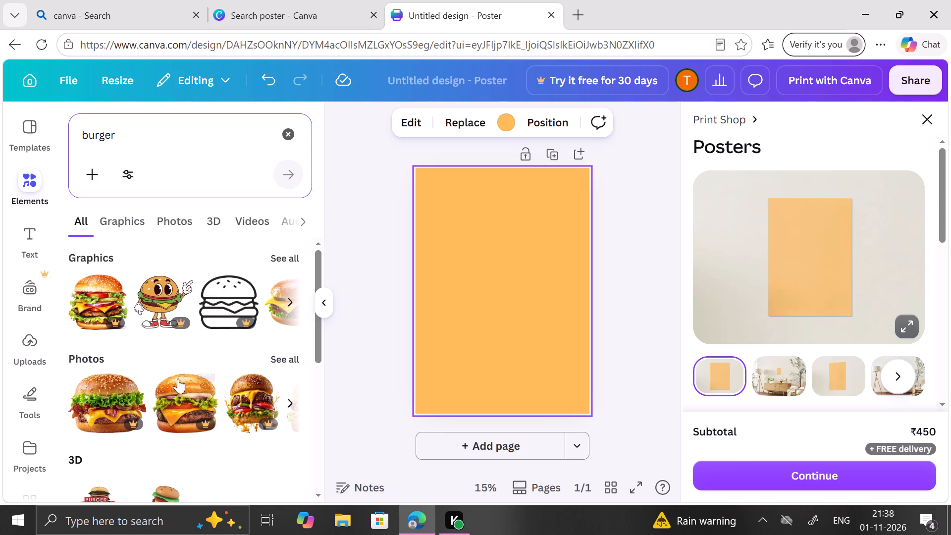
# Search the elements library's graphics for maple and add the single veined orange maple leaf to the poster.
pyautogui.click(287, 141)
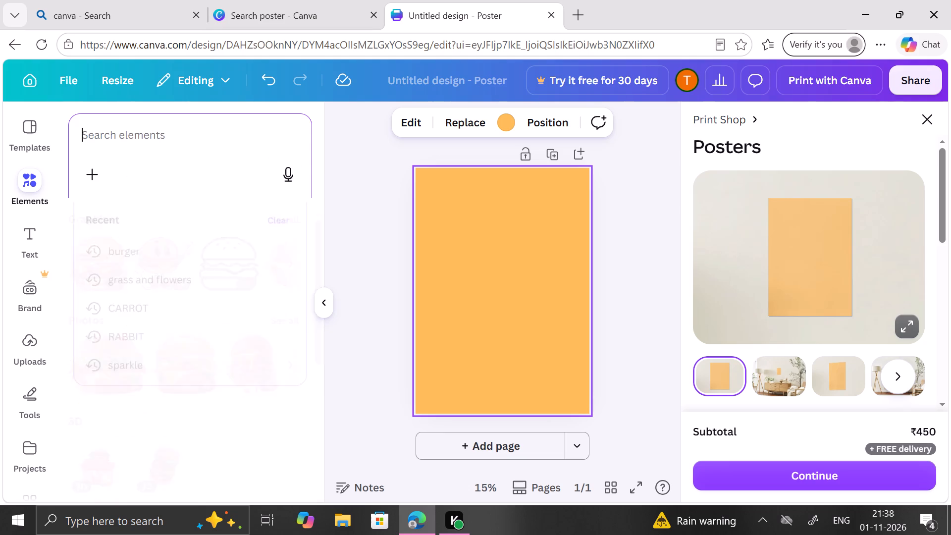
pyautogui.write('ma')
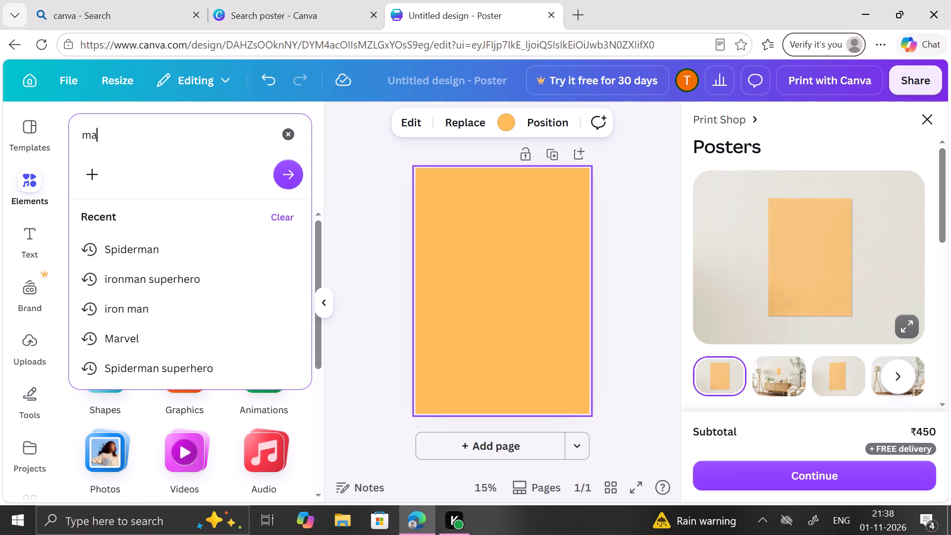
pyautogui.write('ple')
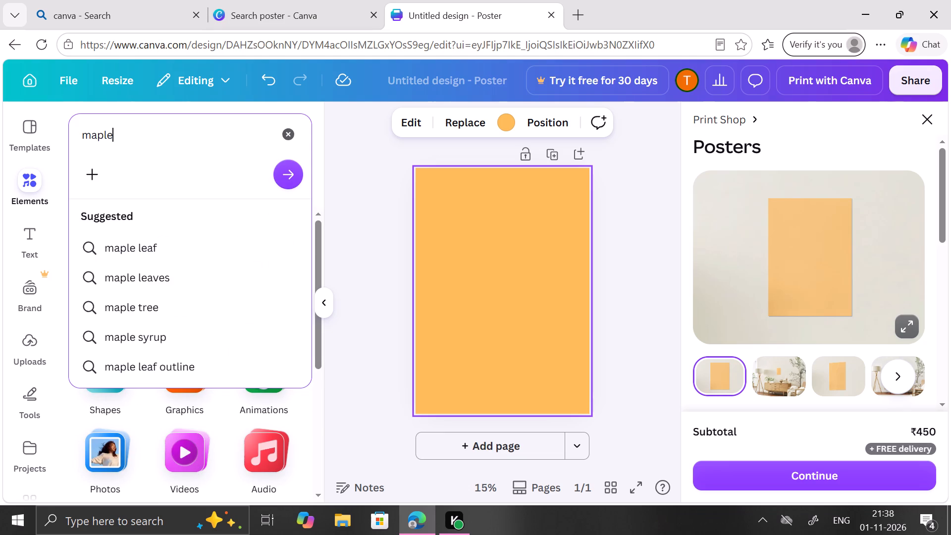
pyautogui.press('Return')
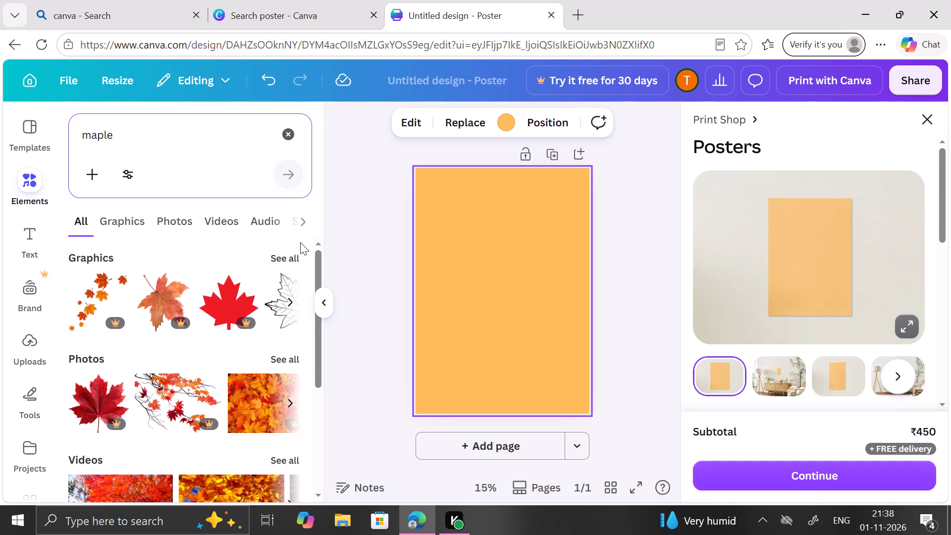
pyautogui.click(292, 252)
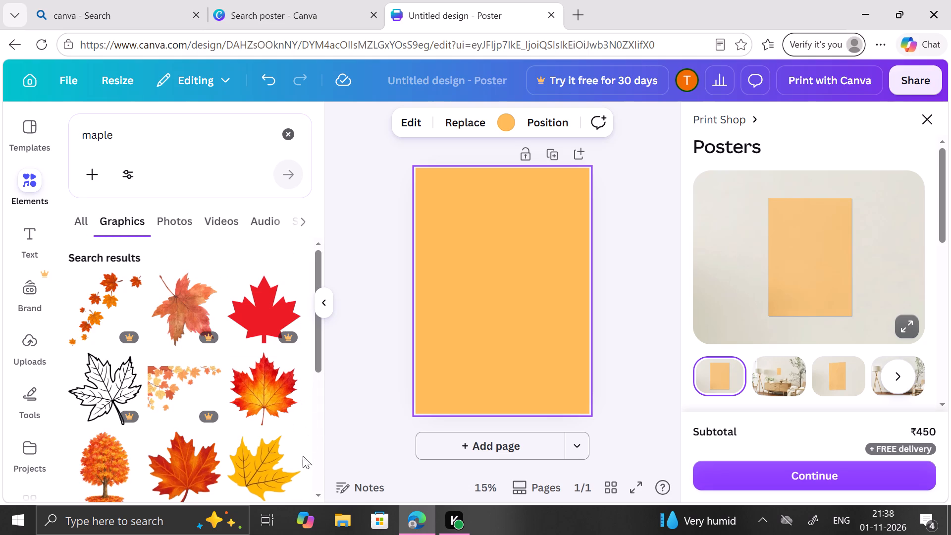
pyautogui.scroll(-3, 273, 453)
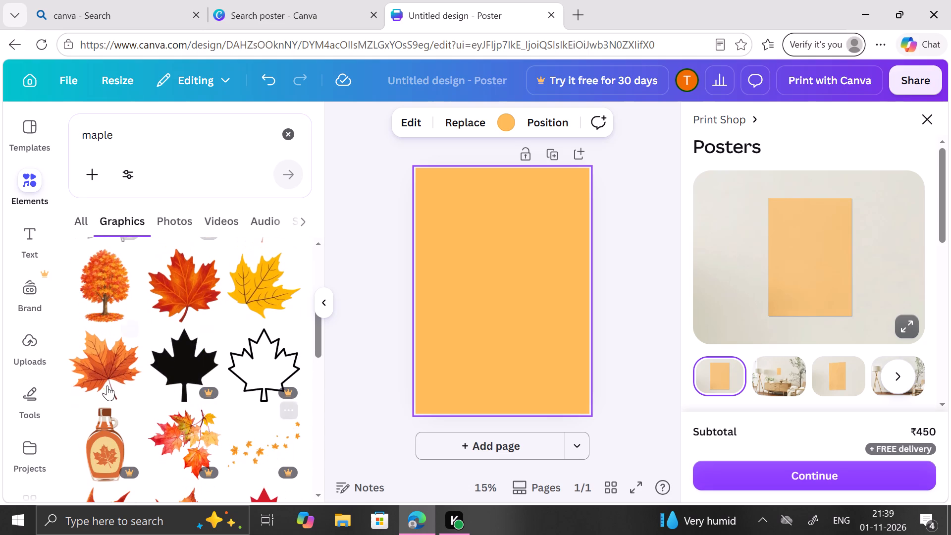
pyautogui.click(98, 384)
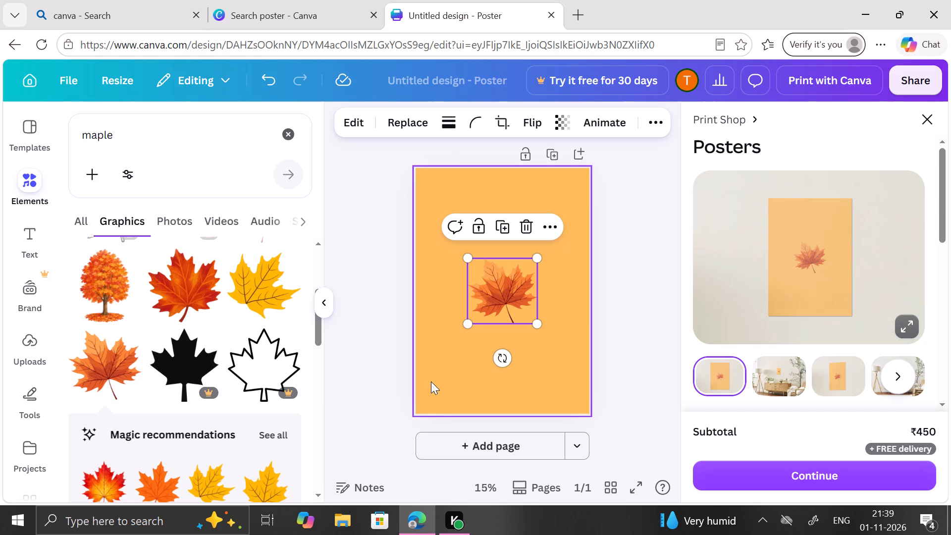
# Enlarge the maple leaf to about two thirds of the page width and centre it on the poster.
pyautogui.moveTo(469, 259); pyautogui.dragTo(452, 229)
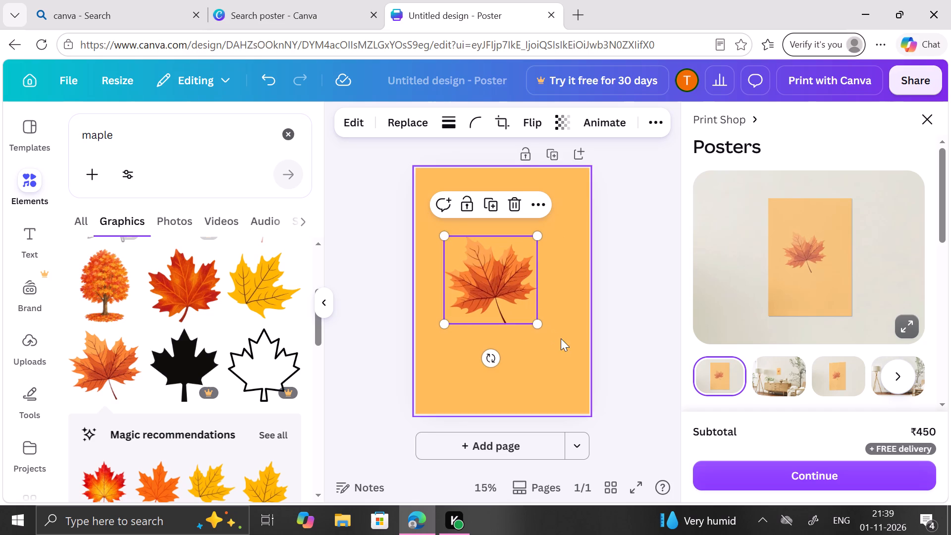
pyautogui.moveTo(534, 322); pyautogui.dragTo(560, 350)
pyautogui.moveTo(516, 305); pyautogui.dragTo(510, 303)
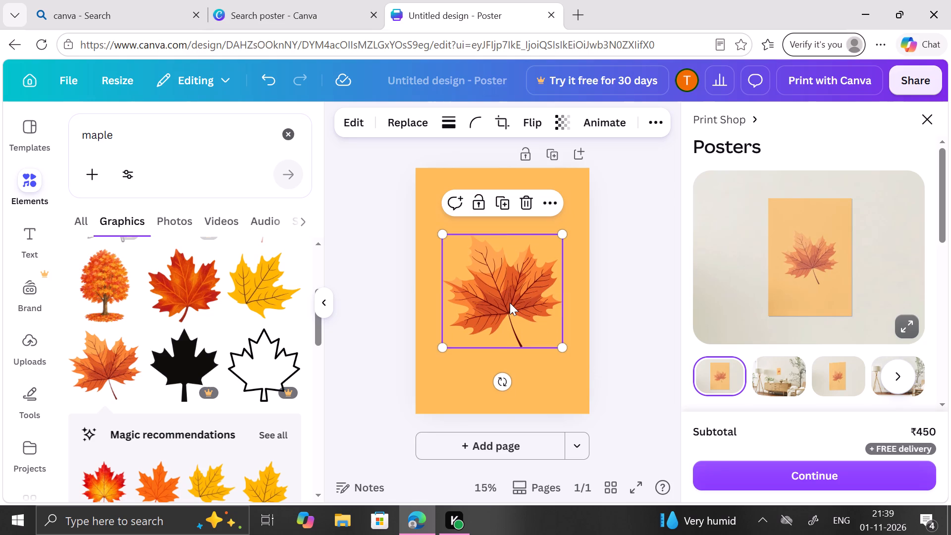
# Search the elements library's graphics for perfume and add the gold perfume bottle surrounded by rose petals.
pyautogui.click(286, 135)
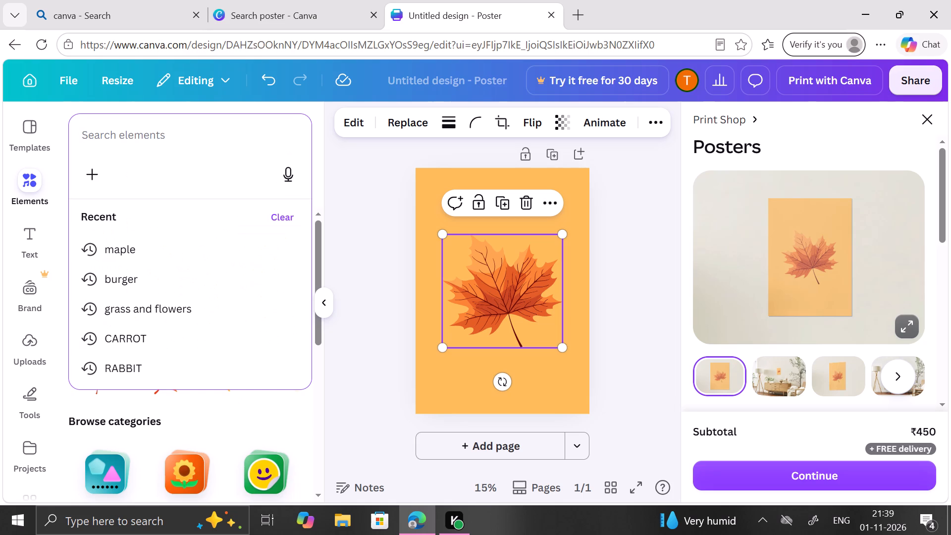
pyautogui.write('per')
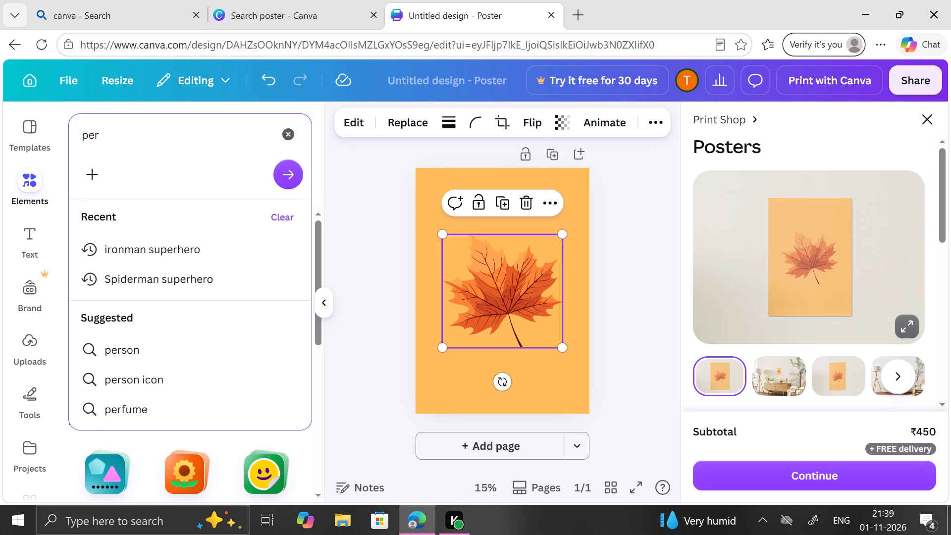
pyautogui.write('fu')
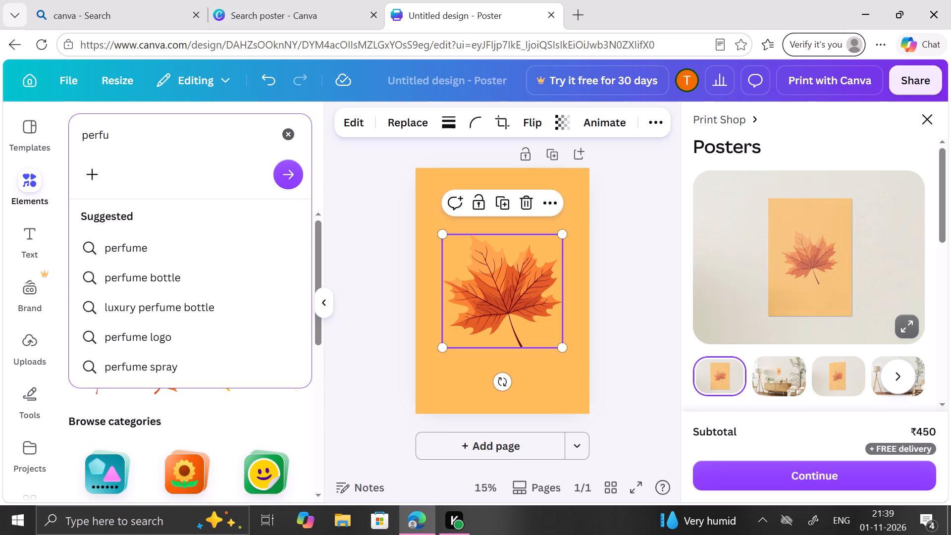
pyautogui.click(161, 242)
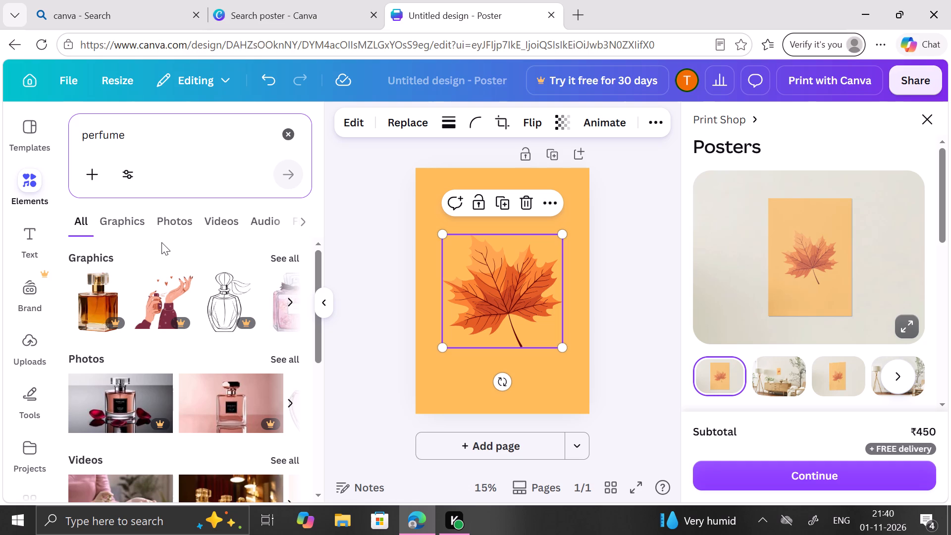
pyautogui.click(291, 258)
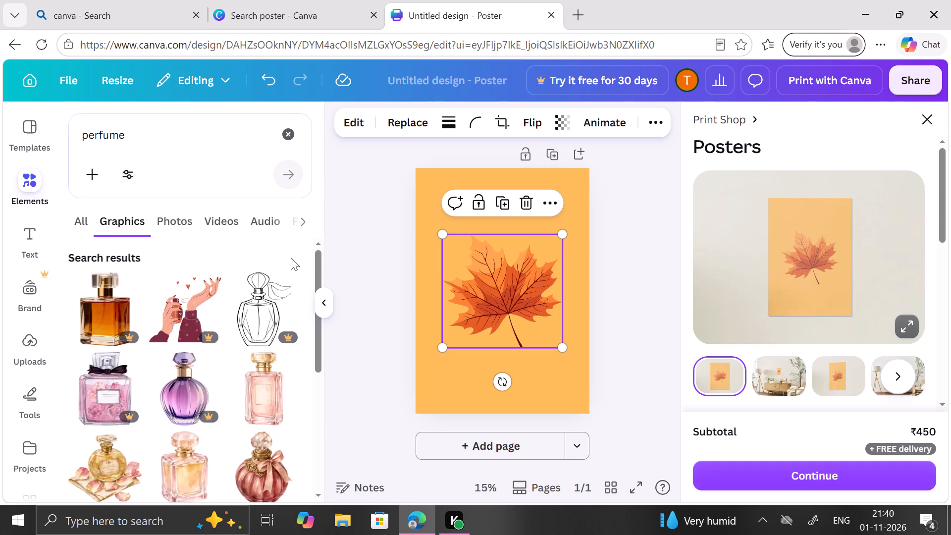
pyautogui.scroll(-2, 291, 258)
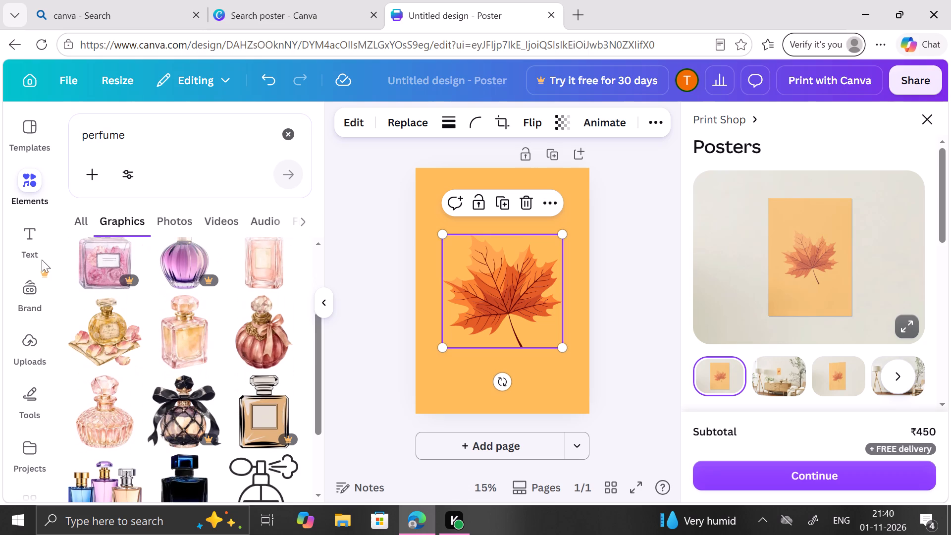
pyautogui.click(99, 337)
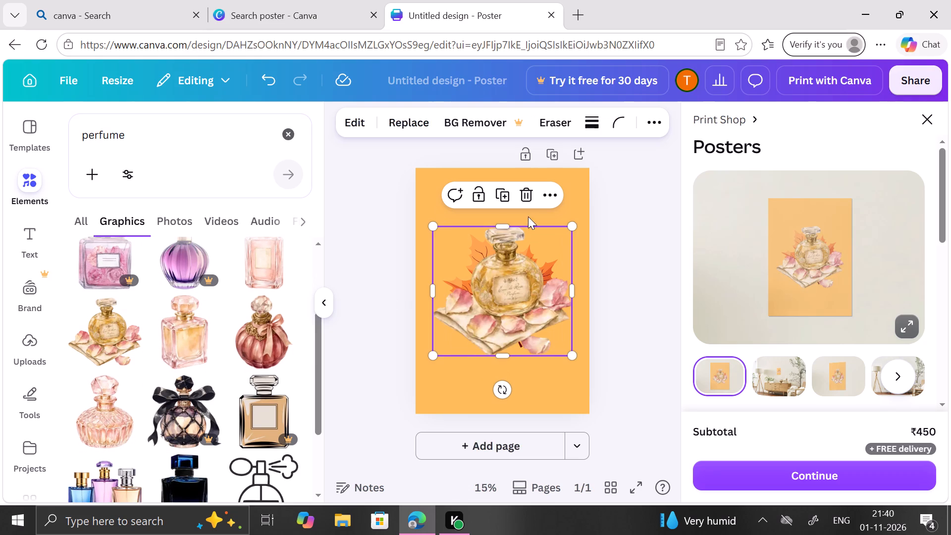
# Move the perfume bottle down to uncover the maple leaf and delete the leaf from the poster.
pyautogui.click(473, 252)
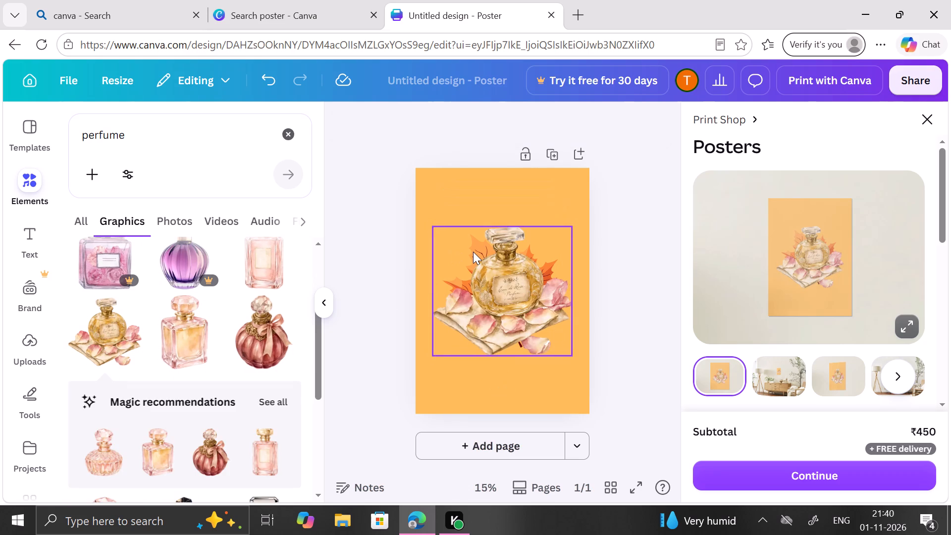
pyautogui.moveTo(485, 269); pyautogui.dragTo(489, 347)
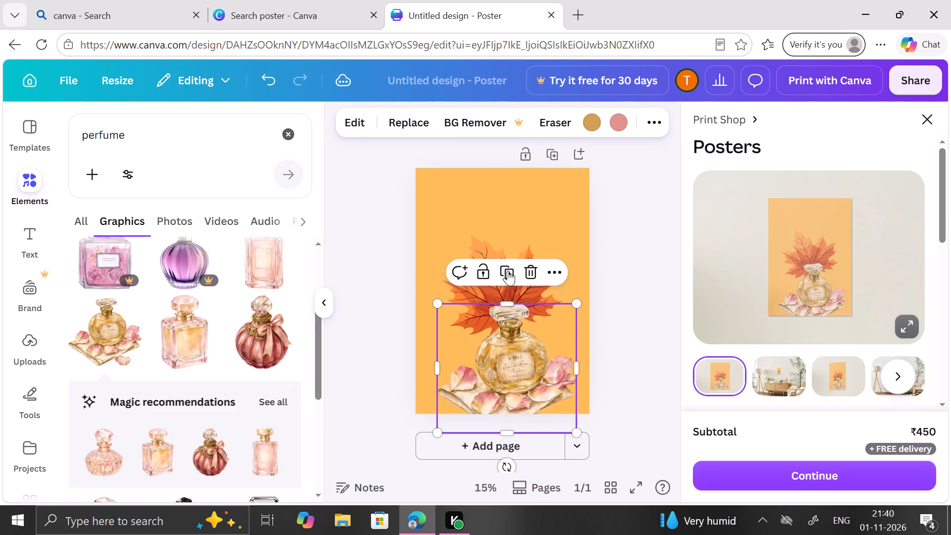
pyautogui.click(515, 238)
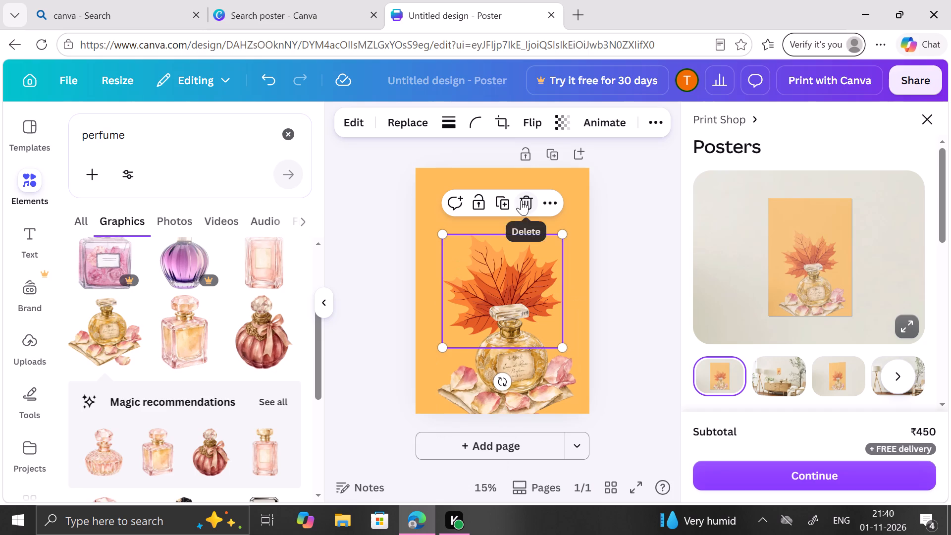
pyautogui.click(521, 200)
# Reposition the perfume bottle graphic fully inside the page, centred horizontally in the poster's lower half.
pyautogui.moveTo(519, 334); pyautogui.dragTo(517, 312)
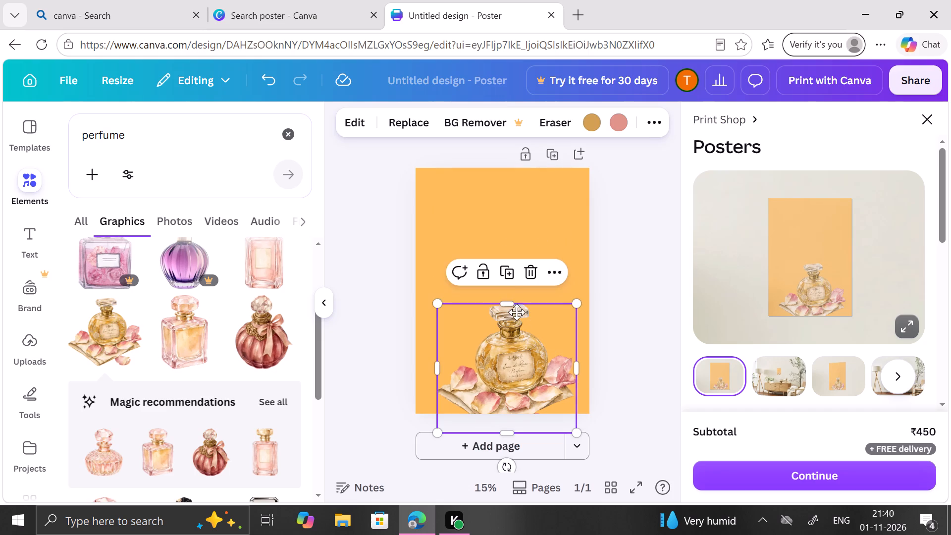
pyautogui.moveTo(517, 312); pyautogui.dragTo(512, 290)
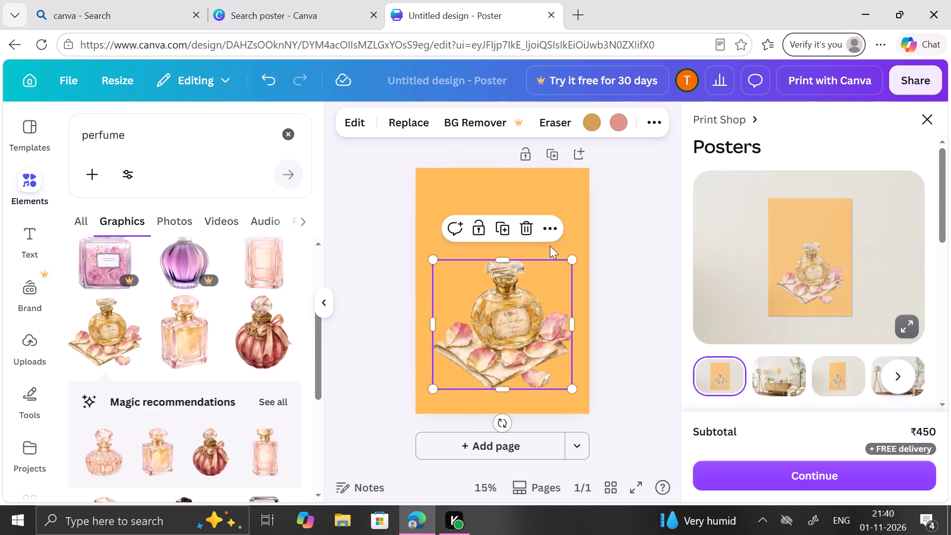
# Try the peach photo colour as the page background, and settle on the light pink default solid colour.
pyautogui.click(558, 214)
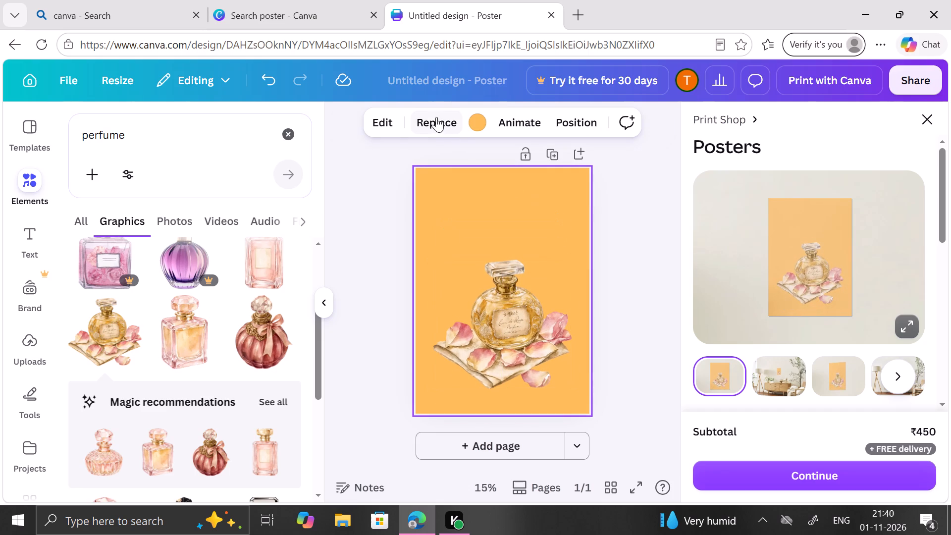
pyautogui.click(471, 118)
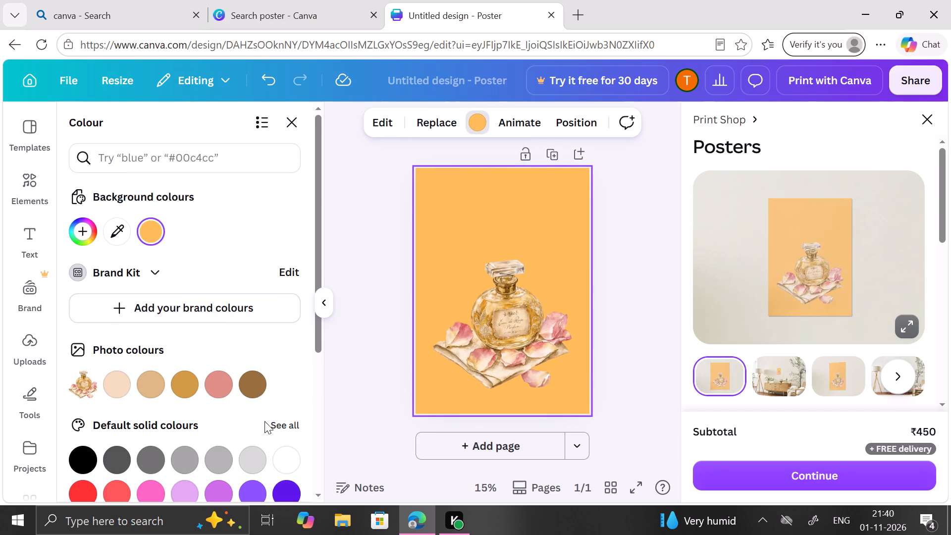
pyautogui.click(108, 383)
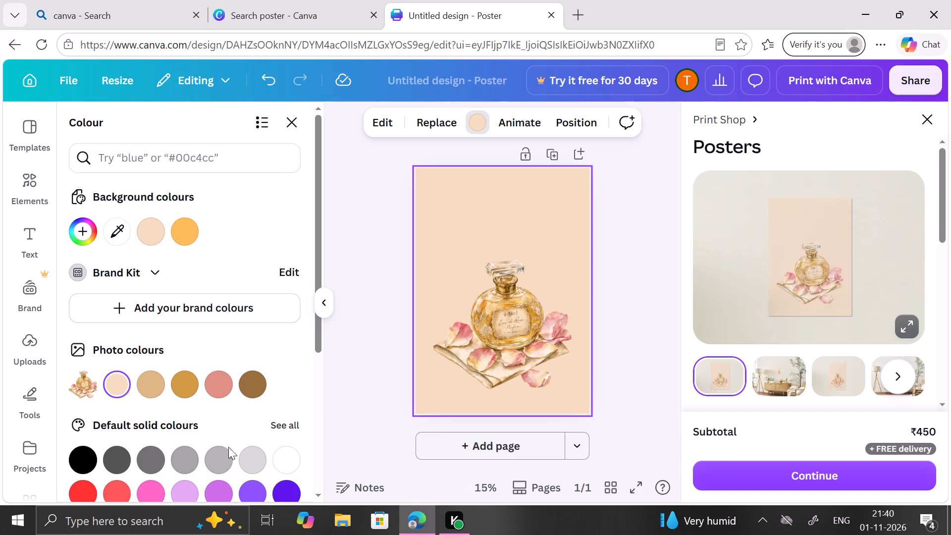
pyautogui.click(285, 423)
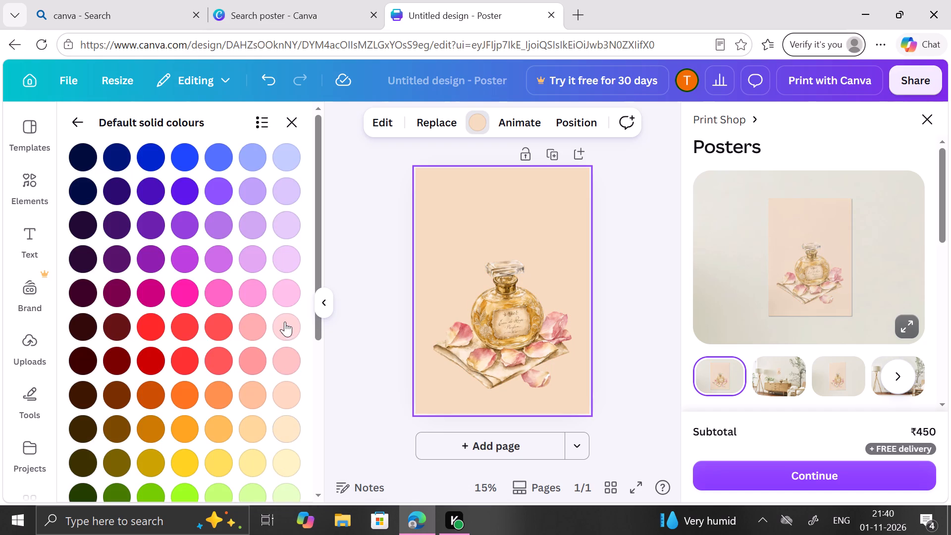
pyautogui.click(285, 321)
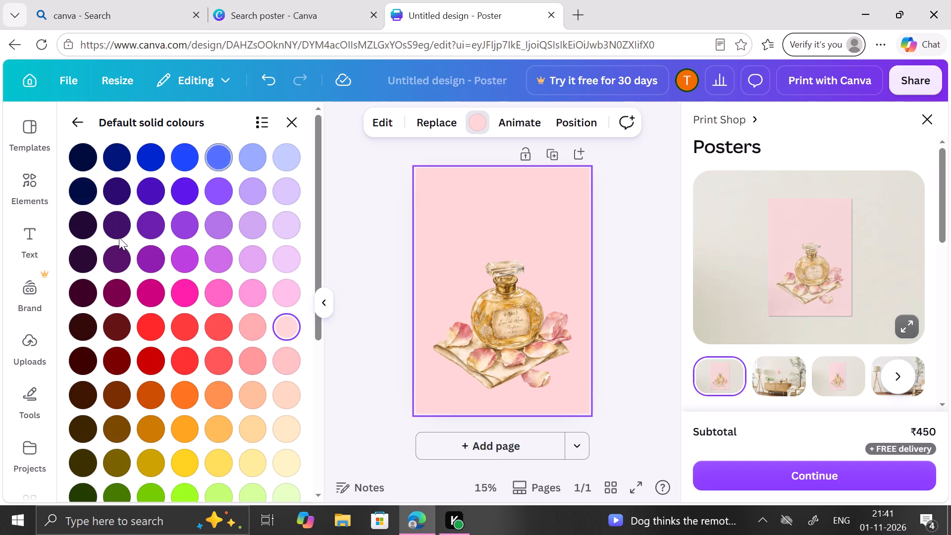
# Add a heading text box to the poster and clear its placeholder text.
pyautogui.click(33, 243)
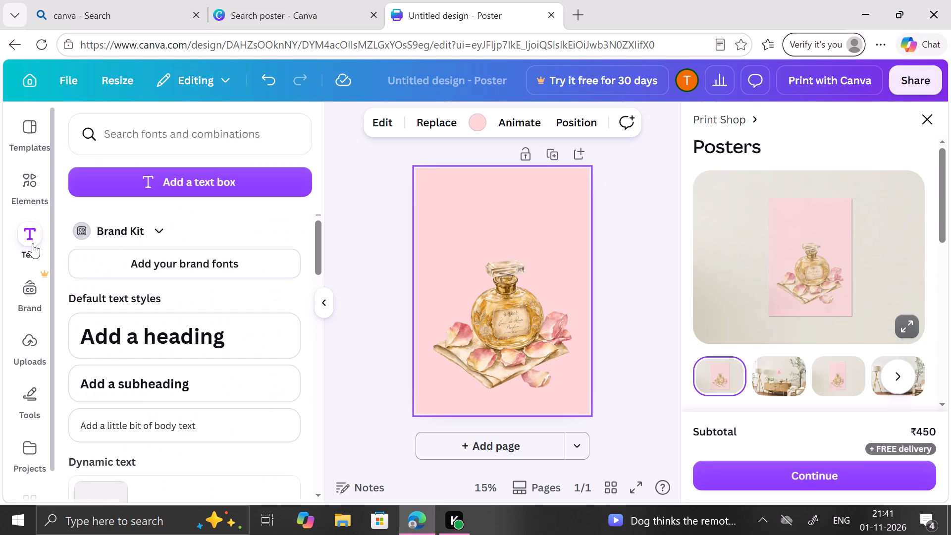
pyautogui.click(137, 371)
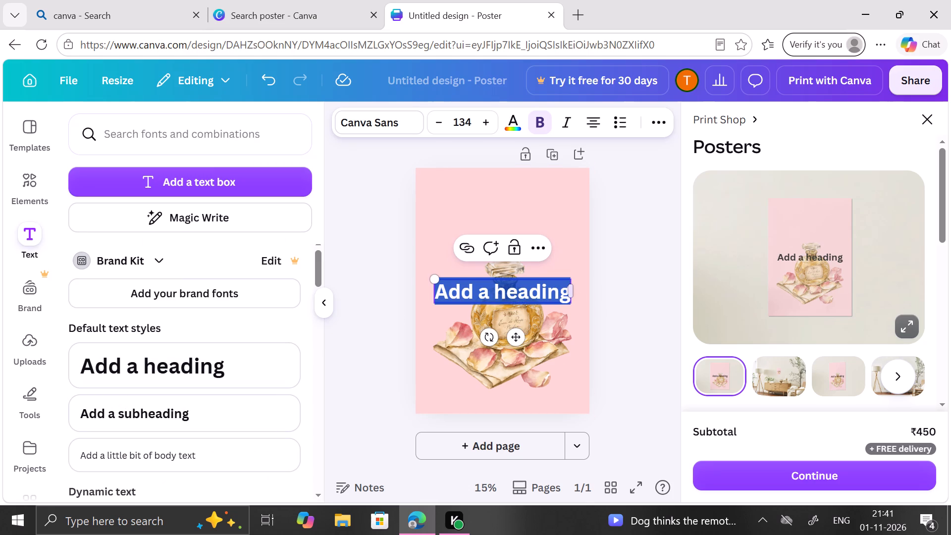
pyautogui.click(561, 288)
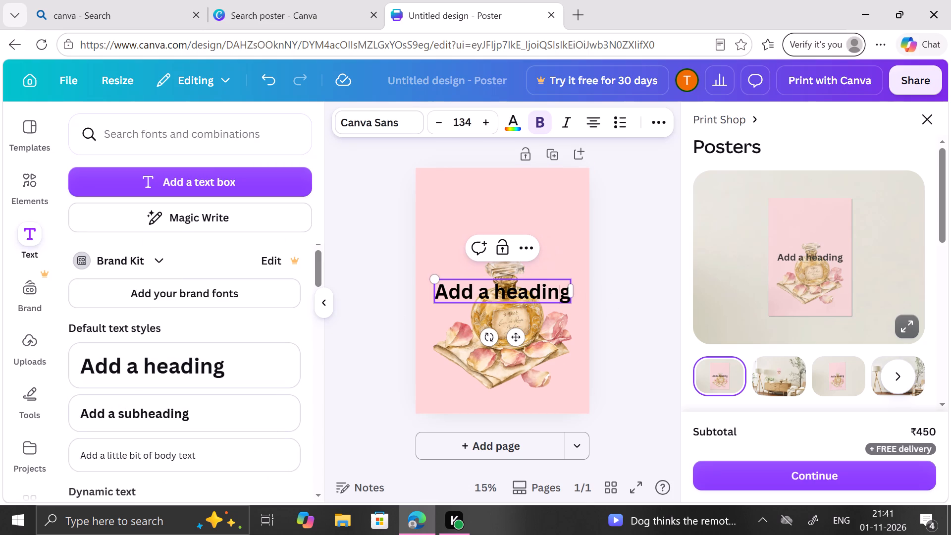
pyautogui.click(565, 288)
pyautogui.moveTo(565, 288); pyautogui.dragTo(542, 288)
pyautogui.moveTo(542, 288); pyautogui.dragTo(429, 299)
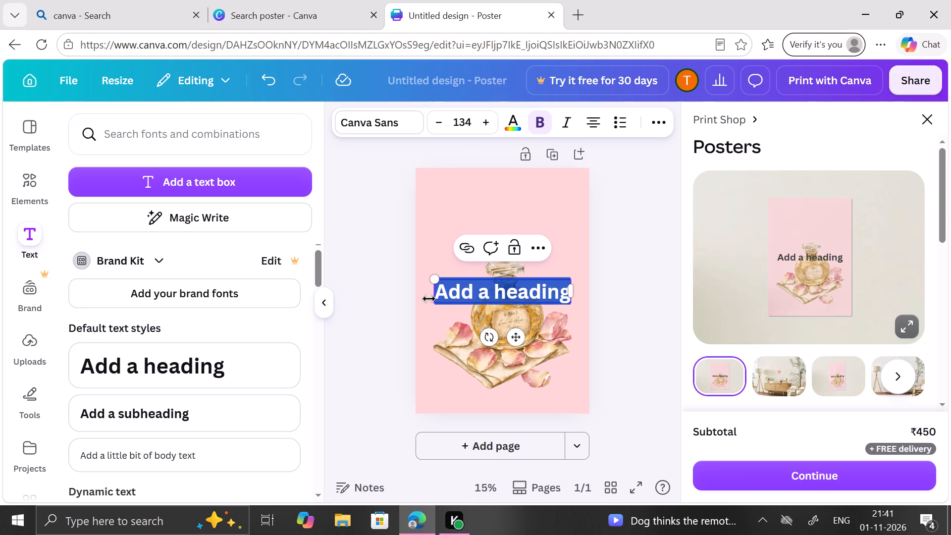
pyautogui.press('BackSpace')
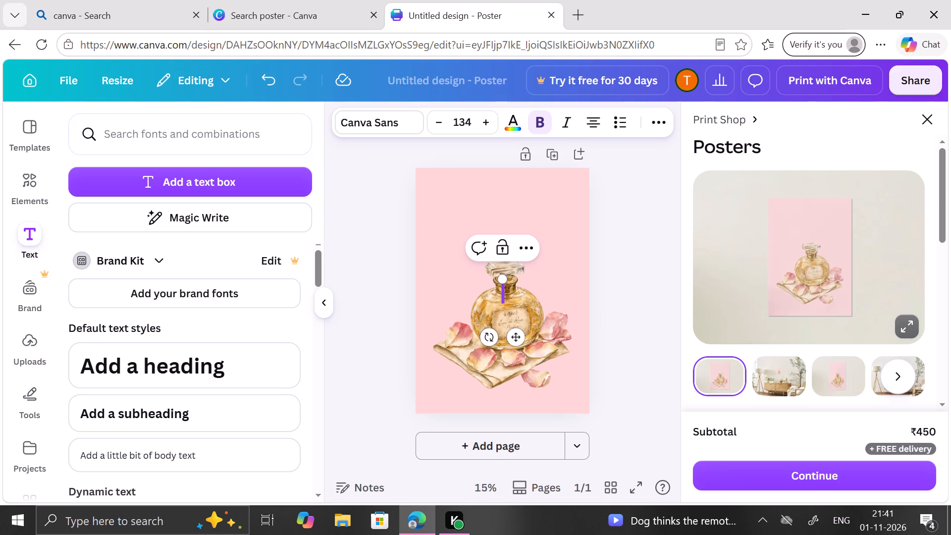
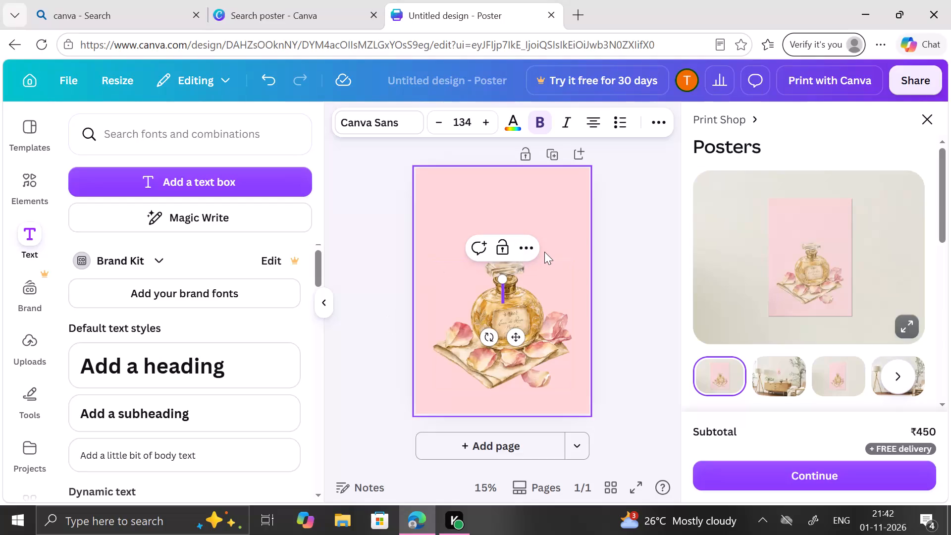
# Enter PERFUME as the heading text.
pyautogui.press('p')
pyautogui.write('ERFUME')
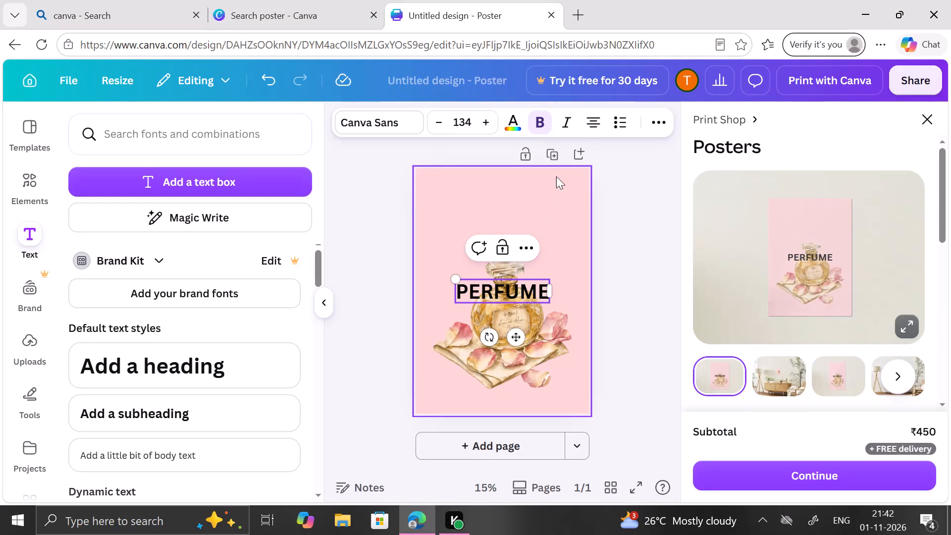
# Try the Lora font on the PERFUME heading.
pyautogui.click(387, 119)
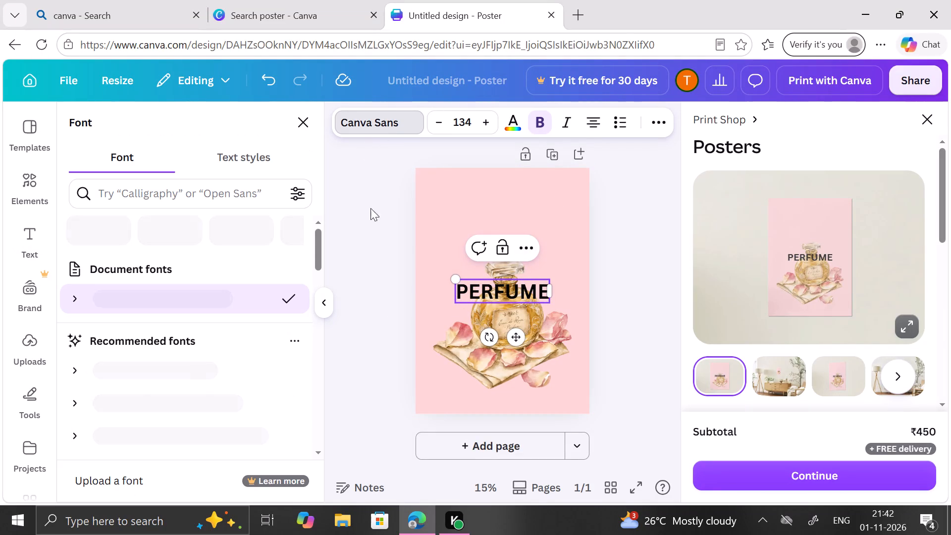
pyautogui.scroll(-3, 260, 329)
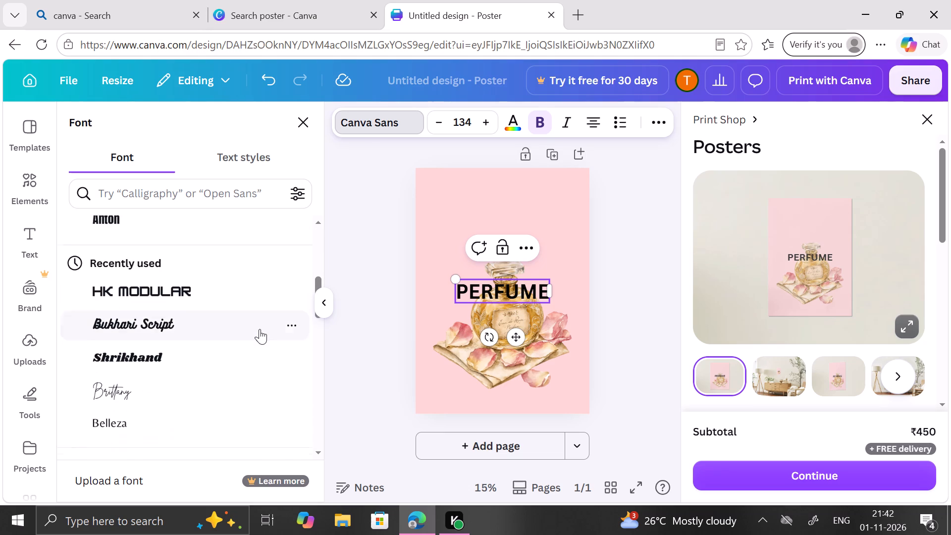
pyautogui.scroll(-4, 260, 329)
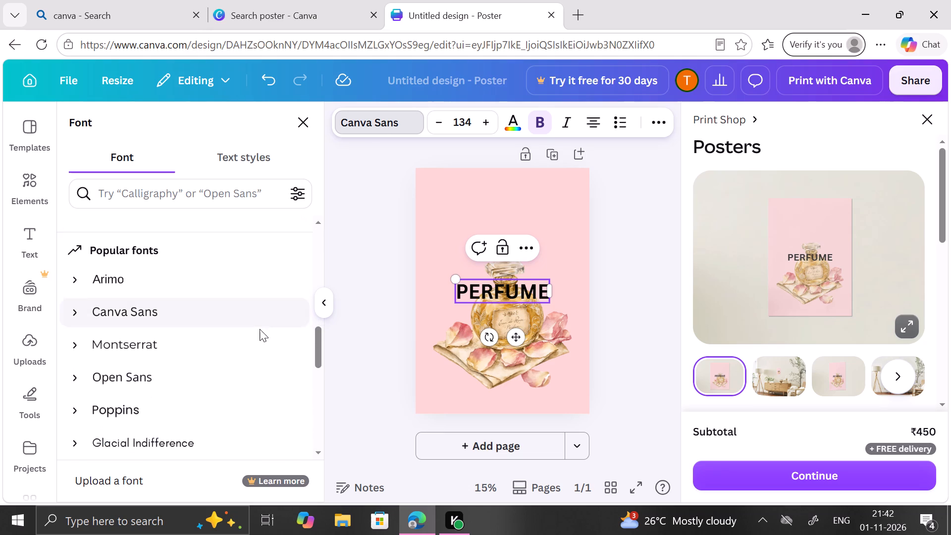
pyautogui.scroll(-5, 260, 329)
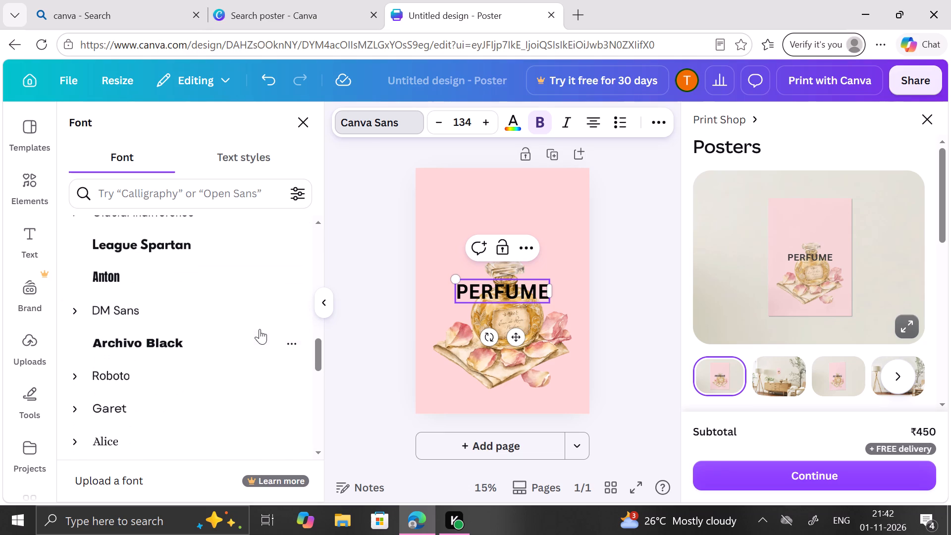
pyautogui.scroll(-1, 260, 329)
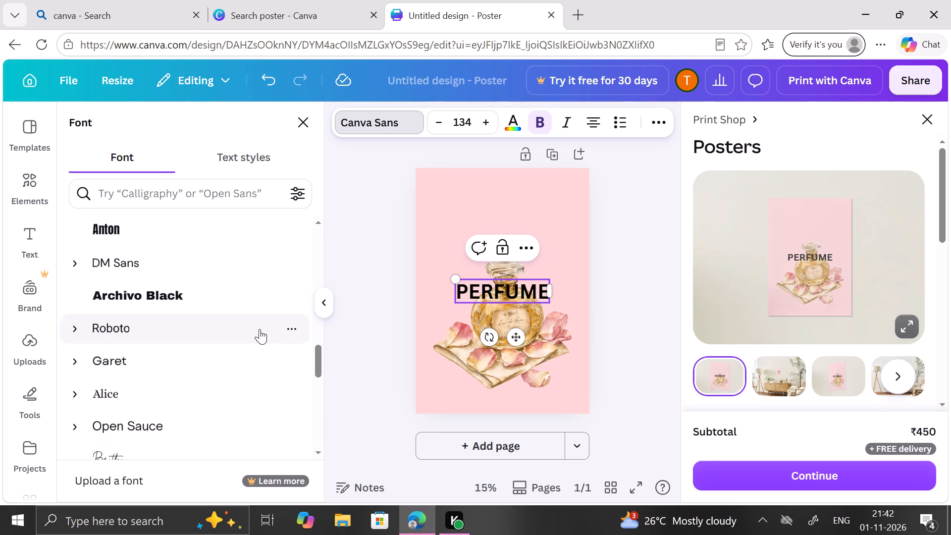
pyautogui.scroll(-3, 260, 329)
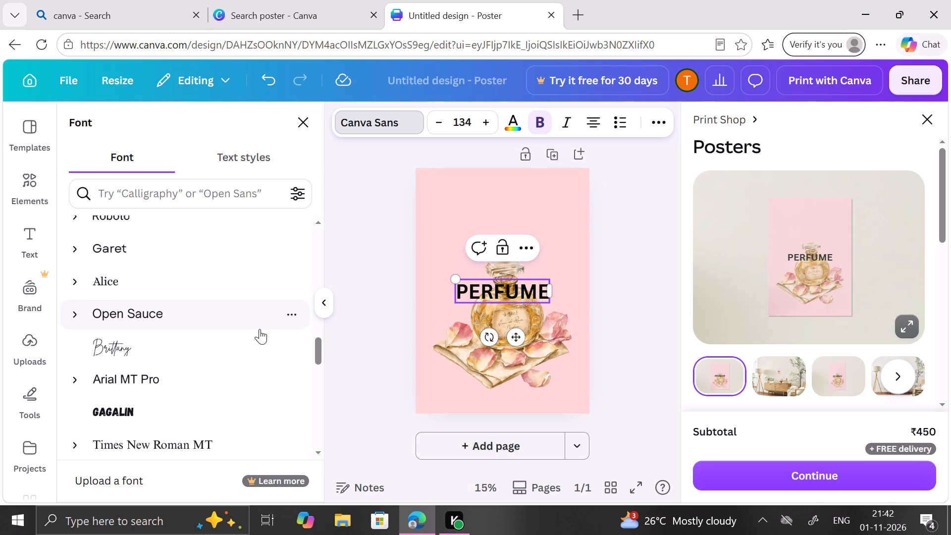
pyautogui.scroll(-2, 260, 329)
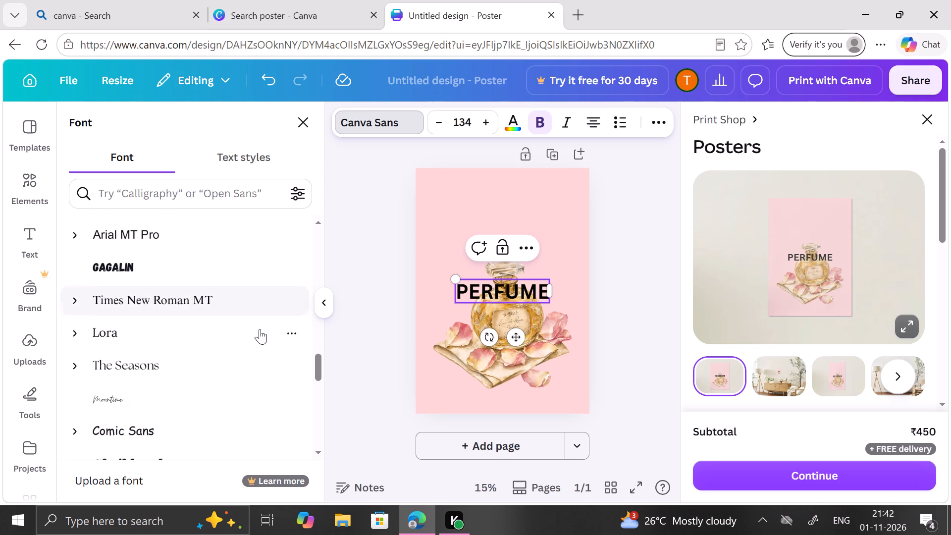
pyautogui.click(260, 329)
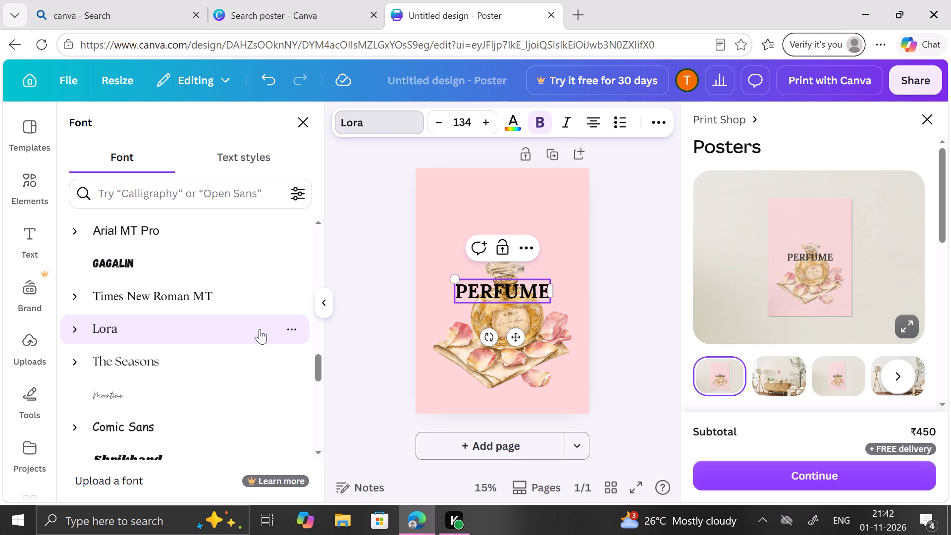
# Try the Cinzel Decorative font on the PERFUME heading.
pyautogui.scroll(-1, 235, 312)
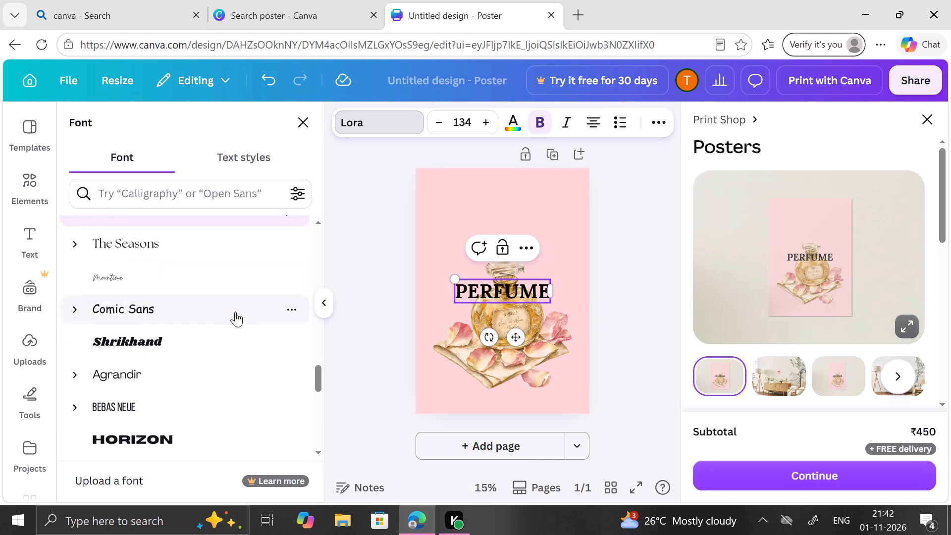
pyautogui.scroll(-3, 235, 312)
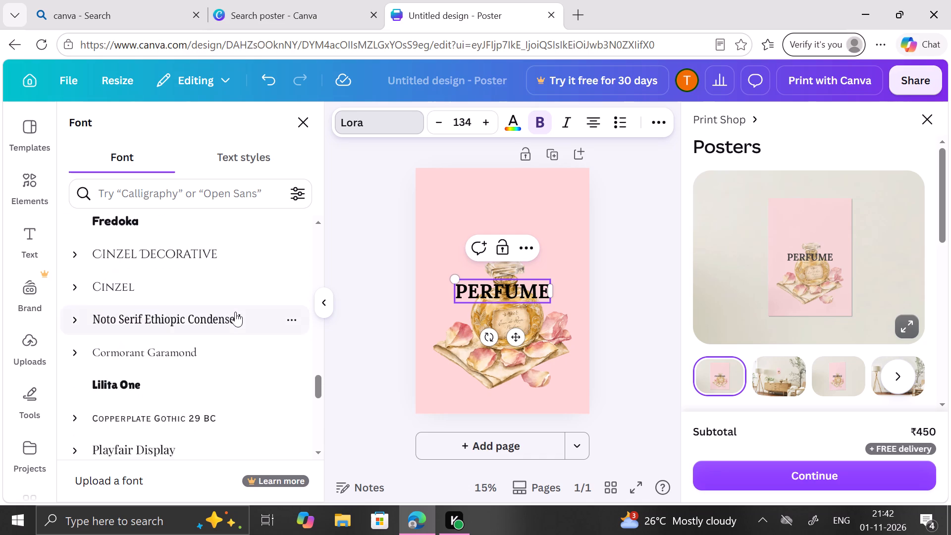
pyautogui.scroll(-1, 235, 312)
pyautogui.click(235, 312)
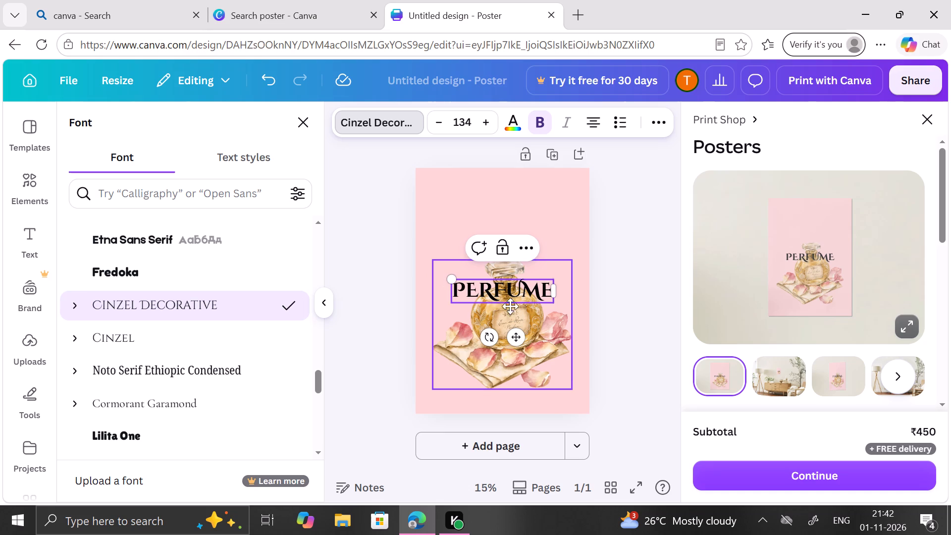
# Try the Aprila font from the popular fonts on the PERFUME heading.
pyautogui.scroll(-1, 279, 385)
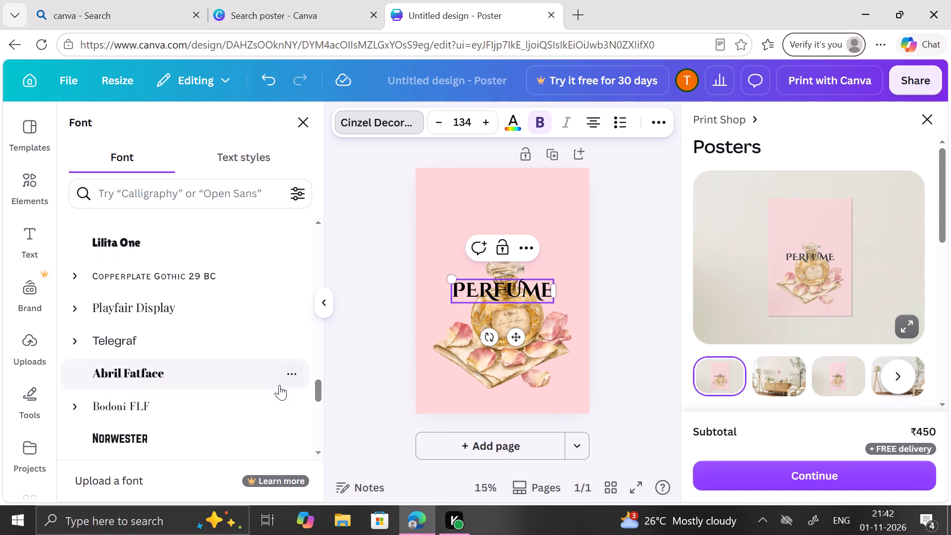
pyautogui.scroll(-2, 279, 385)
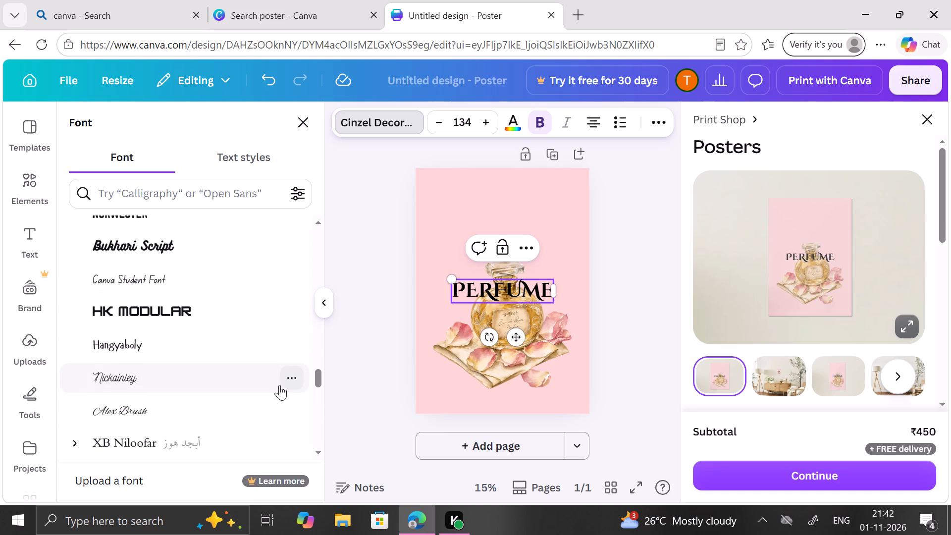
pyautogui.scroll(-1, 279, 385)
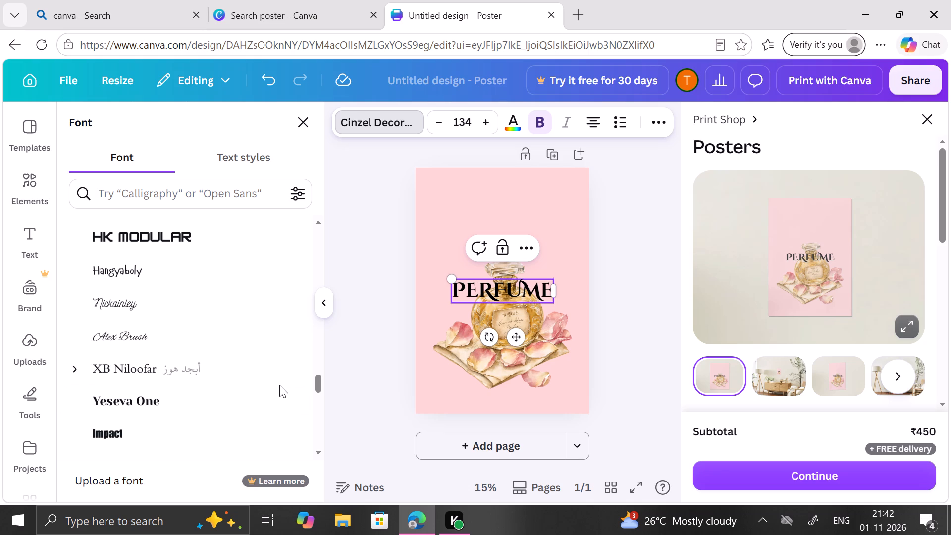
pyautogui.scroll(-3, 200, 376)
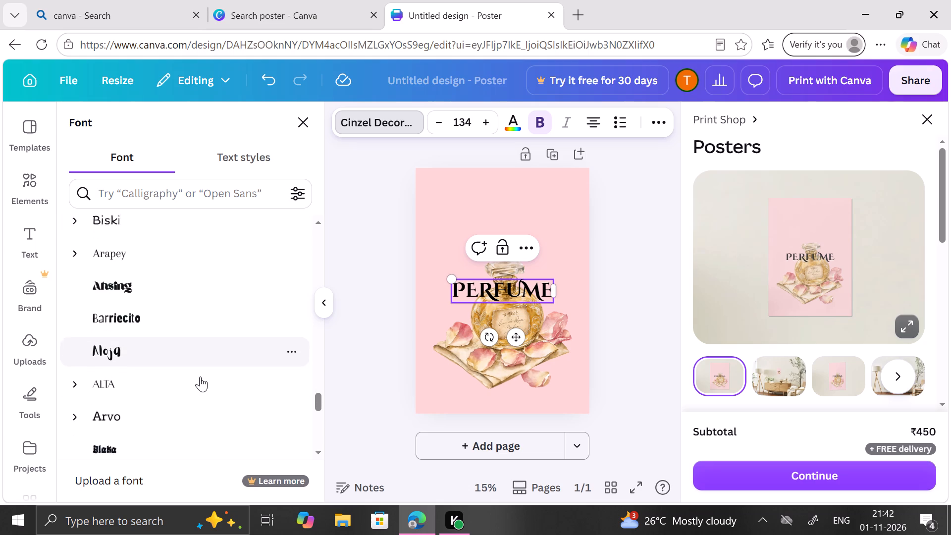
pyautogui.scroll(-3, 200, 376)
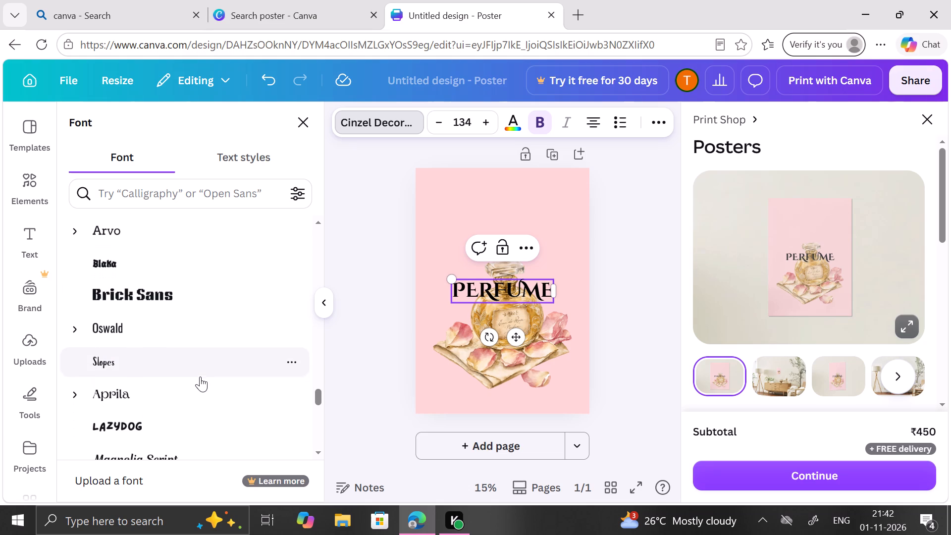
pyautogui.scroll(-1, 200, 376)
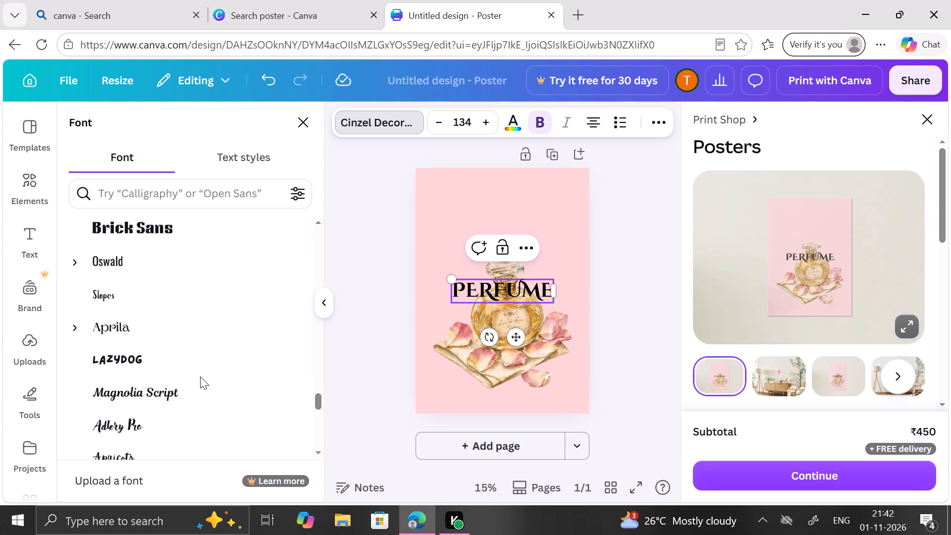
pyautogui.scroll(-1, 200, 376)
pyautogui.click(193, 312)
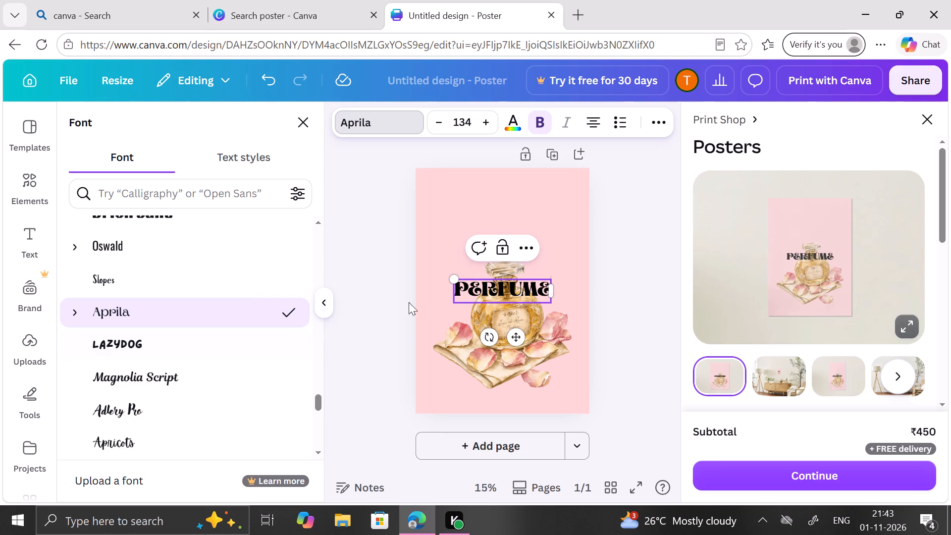
# Select the whole word PERFUME in the heading and set its font to Cheque.
pyautogui.moveTo(514, 300); pyautogui.dragTo(523, 267)
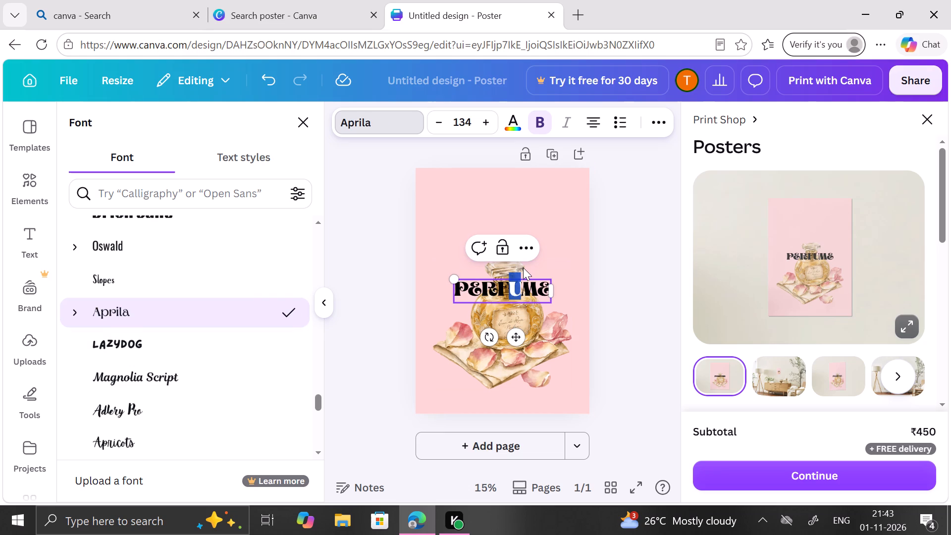
pyautogui.moveTo(523, 267); pyautogui.dragTo(503, 280)
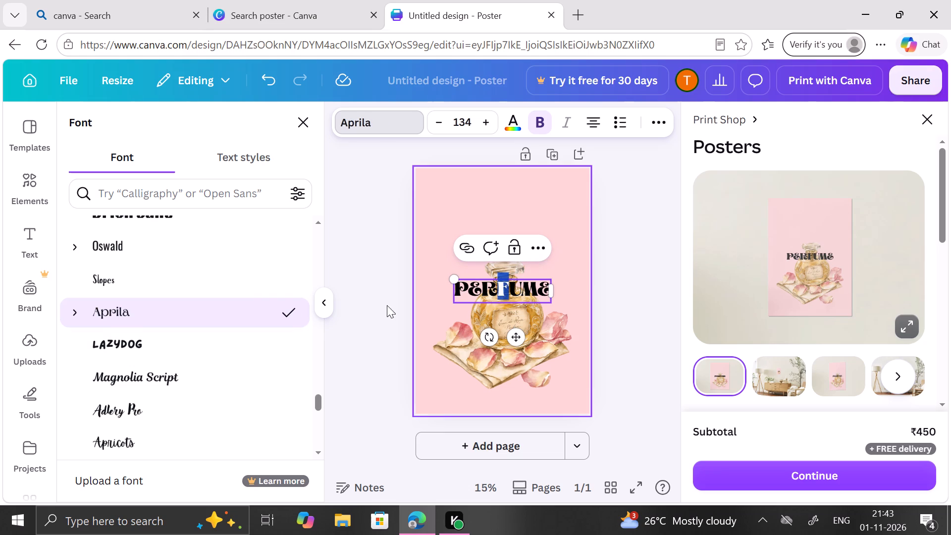
pyautogui.click(459, 281)
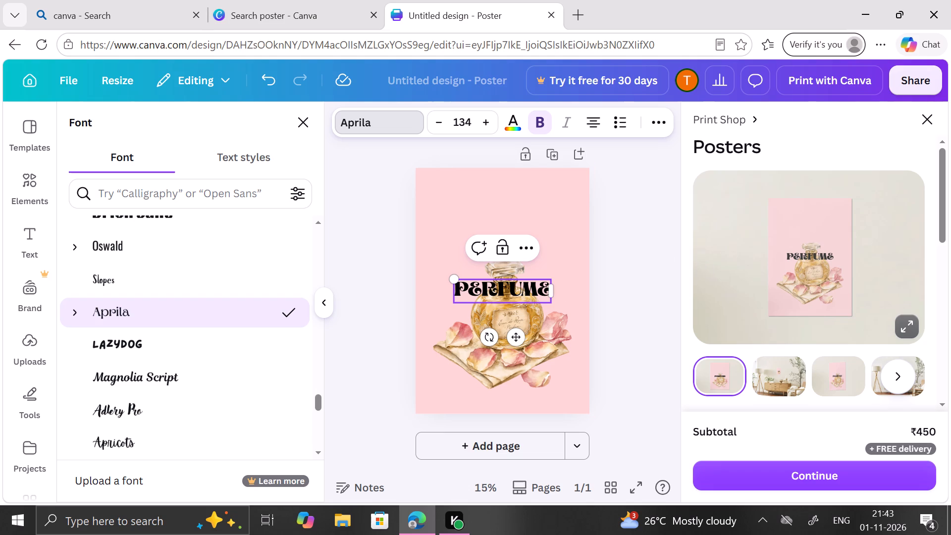
pyautogui.click(455, 287)
pyautogui.doubleClick(456, 288)
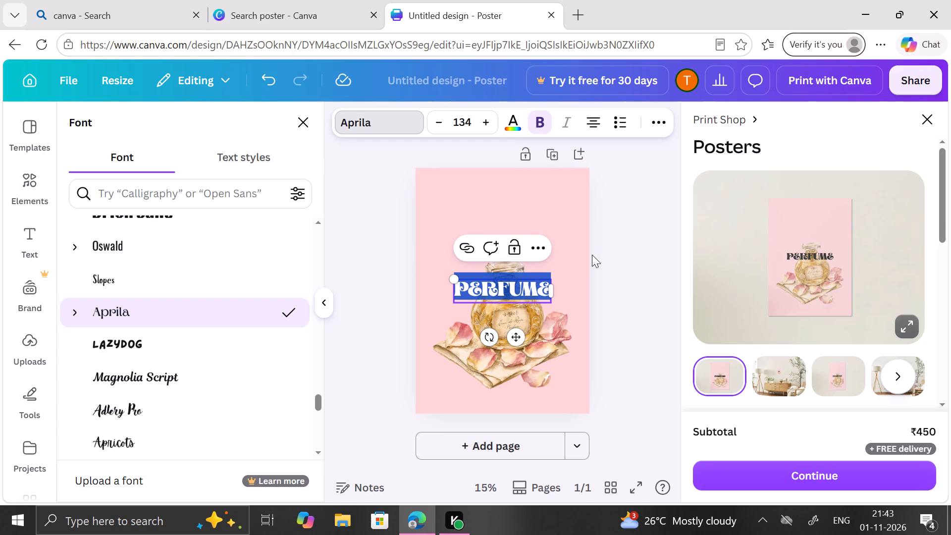
pyautogui.scroll(-9, 166, 389)
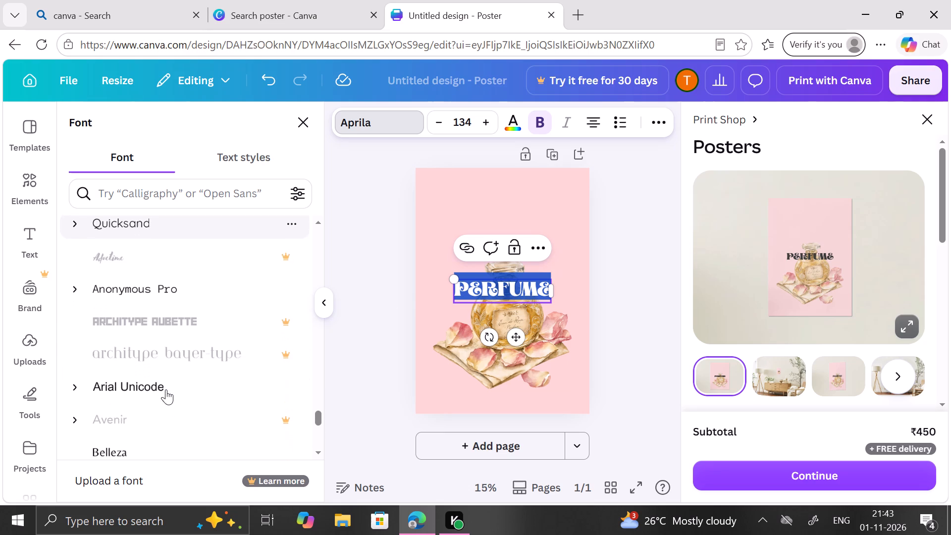
pyautogui.scroll(-3, 166, 389)
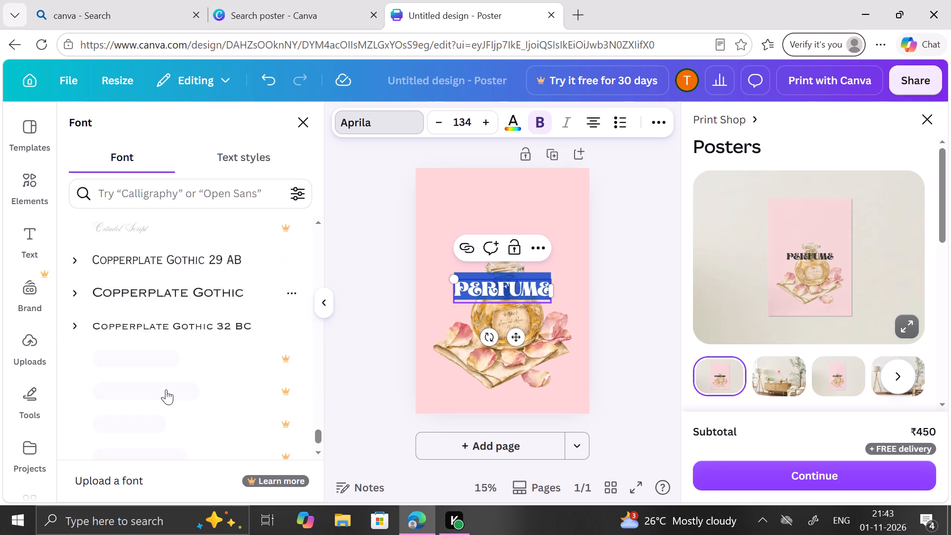
pyautogui.scroll(3, 166, 389)
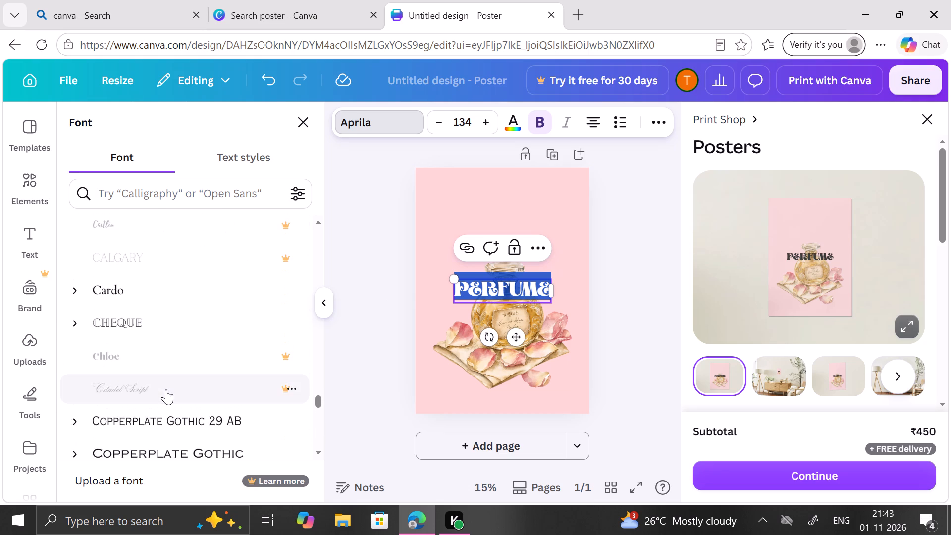
pyautogui.scroll(1, 166, 389)
pyautogui.click(169, 344)
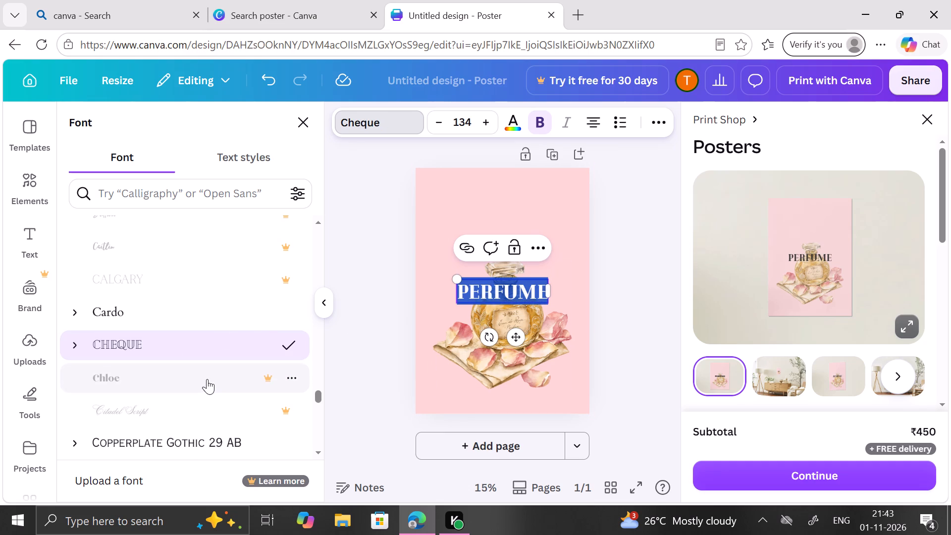
# Move the PERFUME heading up into the empty pink area just above the bottle, slightly right of centre.
pyautogui.doubleClick(497, 291)
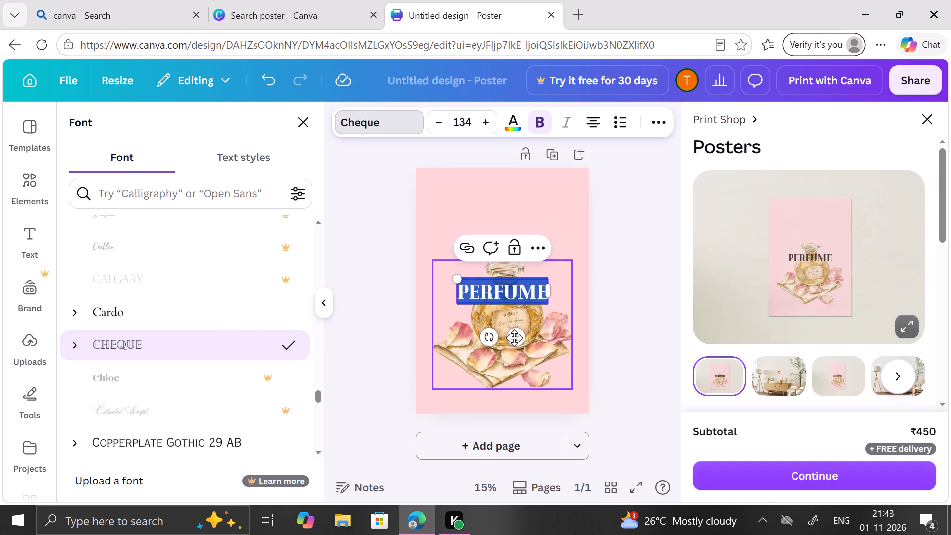
pyautogui.moveTo(514, 336); pyautogui.dragTo(516, 271)
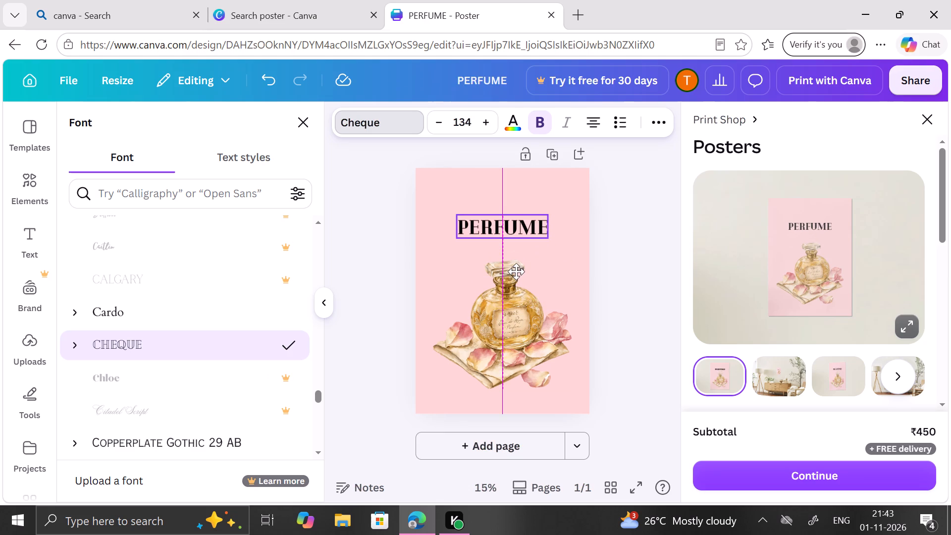
pyautogui.moveTo(516, 271); pyautogui.dragTo(521, 276)
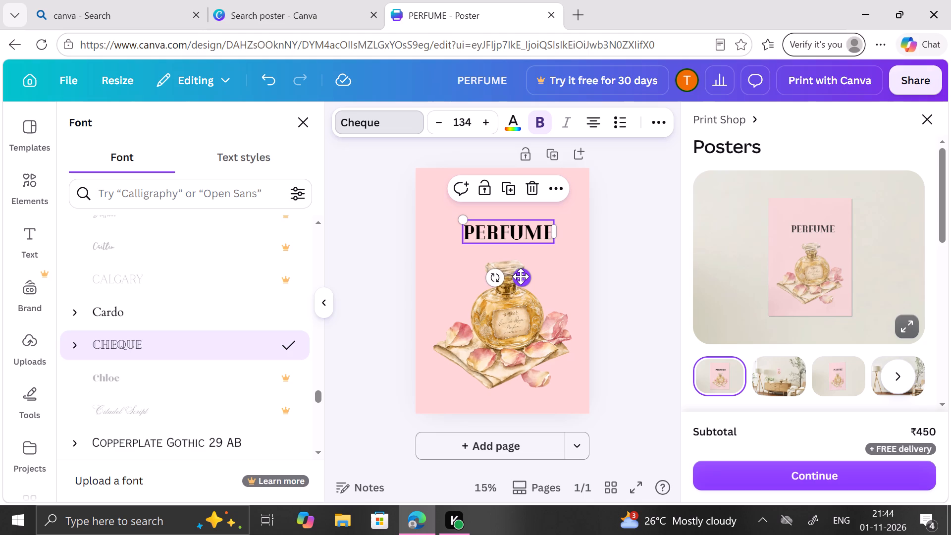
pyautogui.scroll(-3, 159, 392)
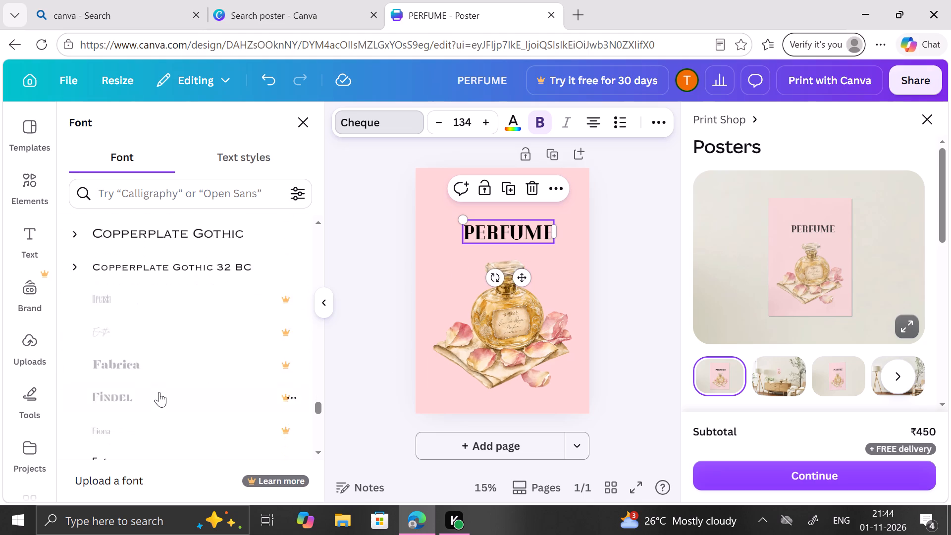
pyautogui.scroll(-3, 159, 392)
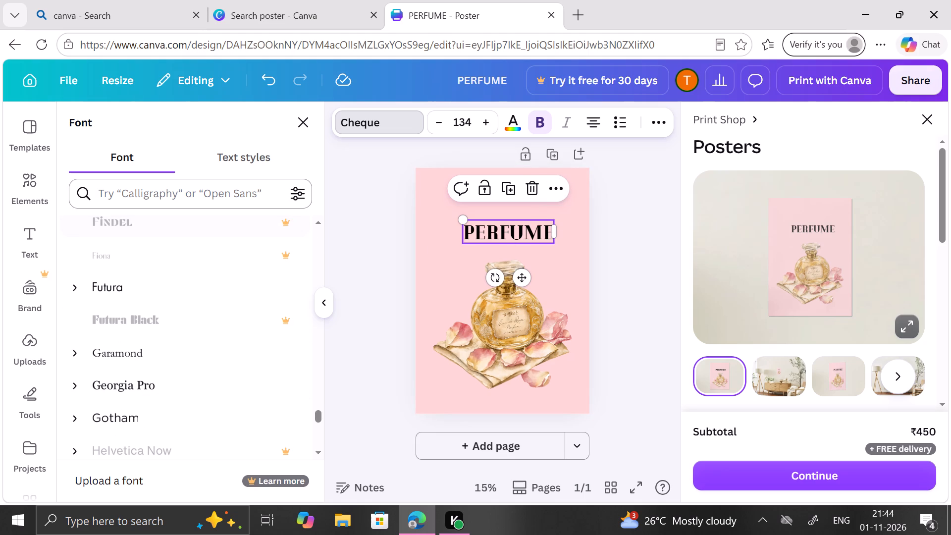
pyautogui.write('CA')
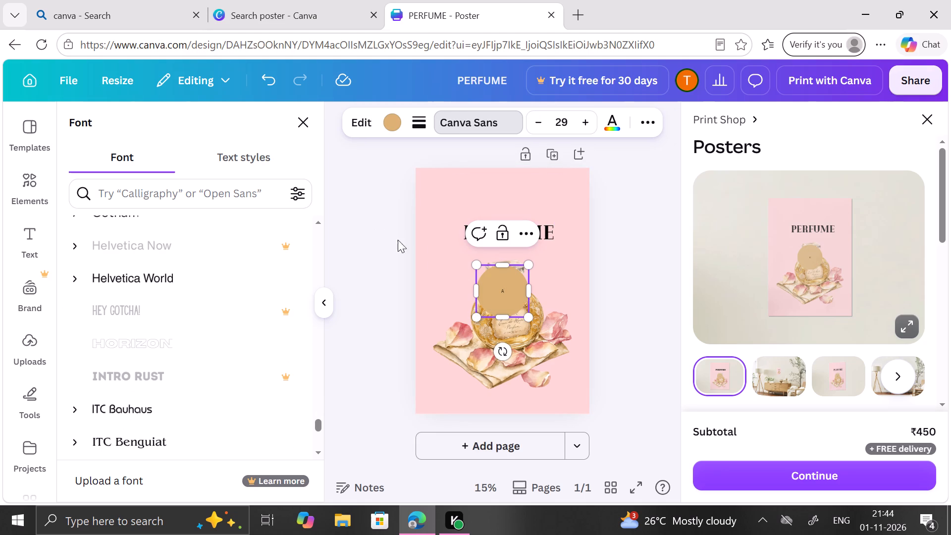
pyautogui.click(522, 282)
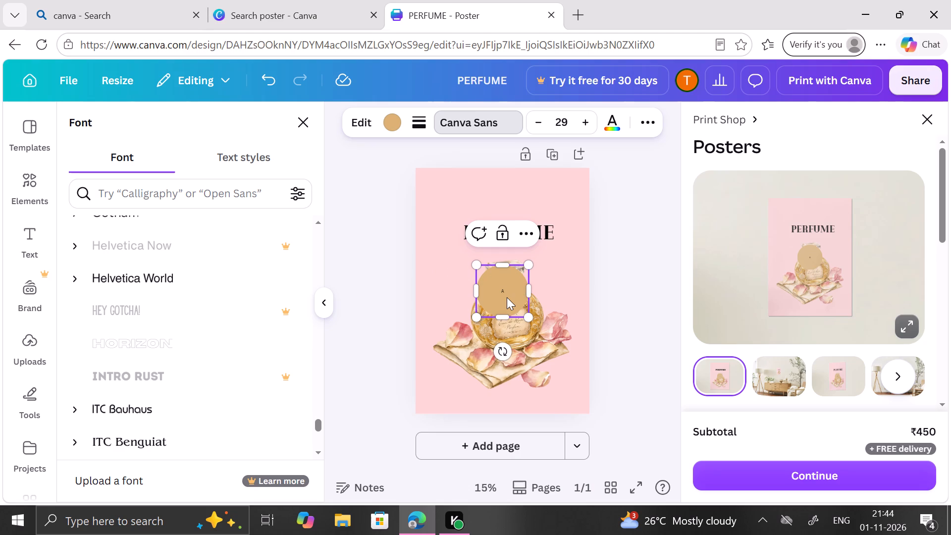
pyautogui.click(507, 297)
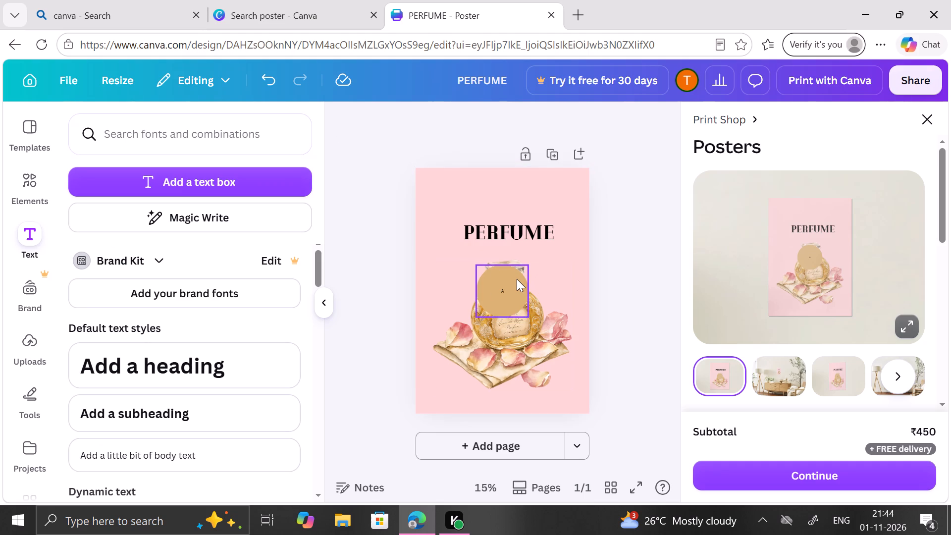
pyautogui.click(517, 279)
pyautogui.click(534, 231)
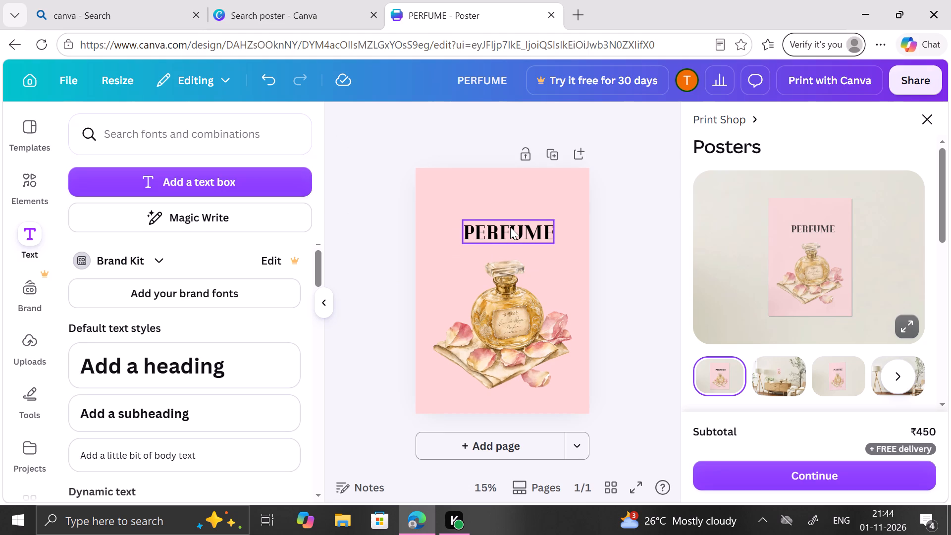
# Move the PERFUME heading to just below the bottle graphic, near the poster's bottom edge and slightly right of centre.
pyautogui.moveTo(510, 227); pyautogui.dragTo(506, 401)
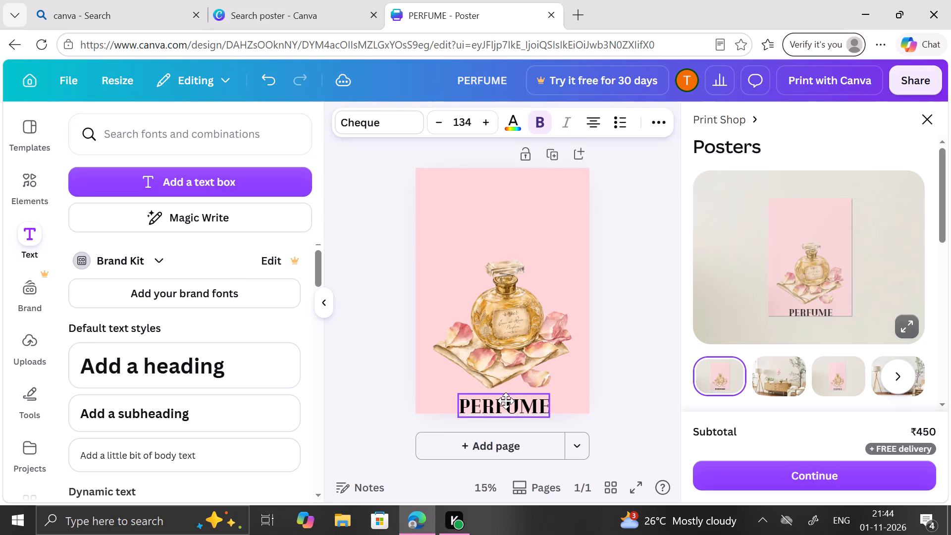
pyautogui.moveTo(506, 401); pyautogui.dragTo(511, 394)
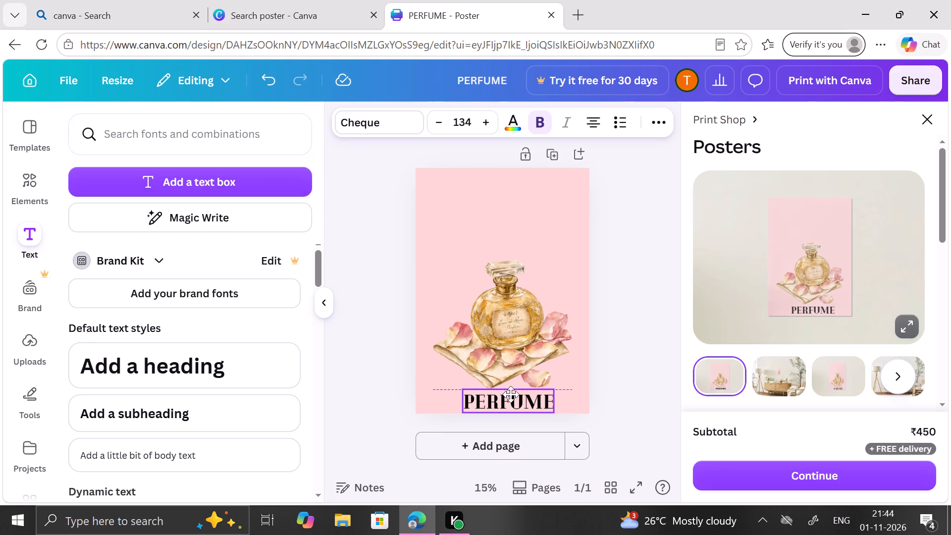
pyautogui.moveTo(511, 394); pyautogui.dragTo(513, 396)
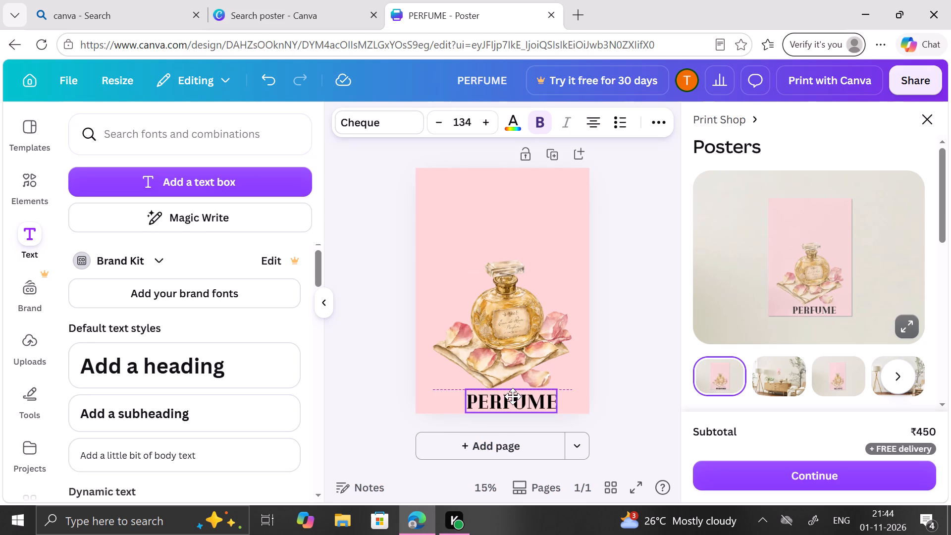
pyautogui.moveTo(513, 396); pyautogui.dragTo(513, 393)
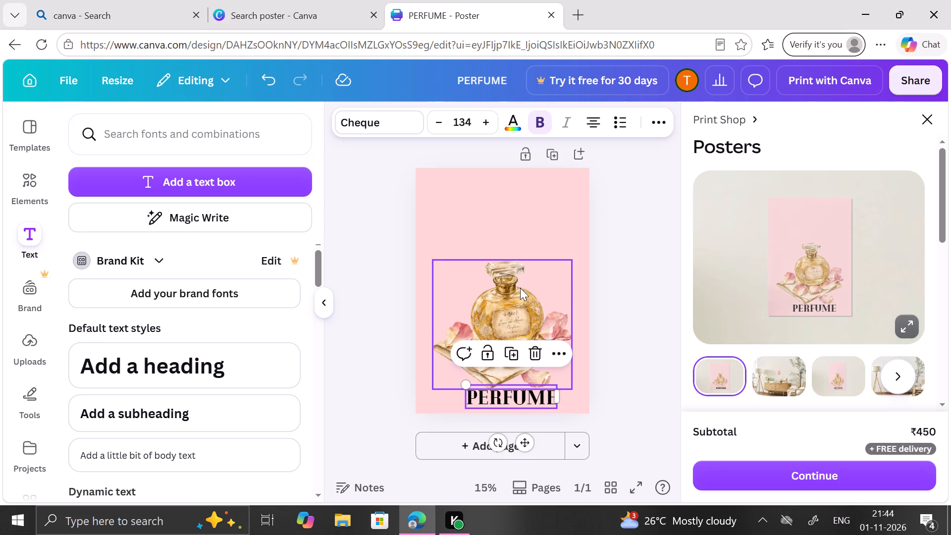
# Nudge the perfume bottle graphic slightly upward so it clears the PERFUME heading beneath it.
pyautogui.click(520, 288)
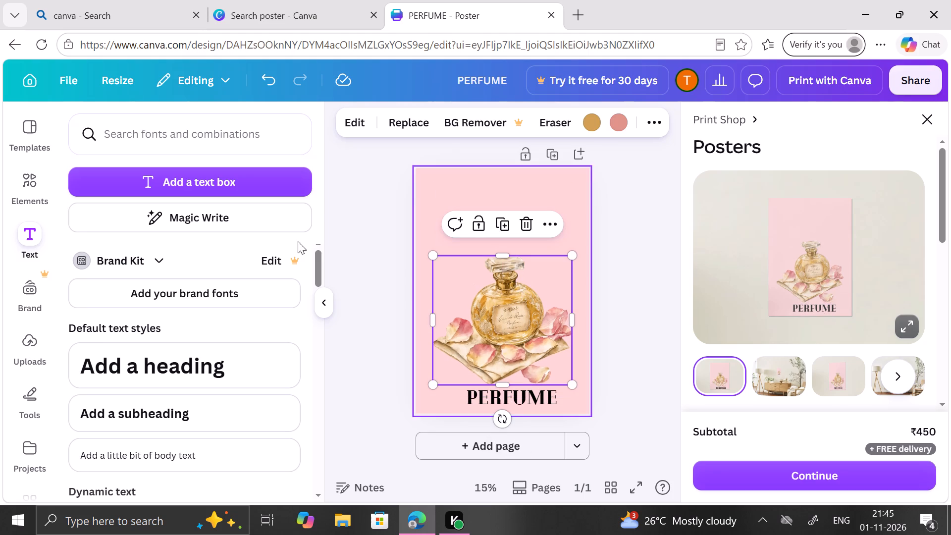
# Search the elements for "droplet" and add the scattered transparent water droplets graphic to the poster.
pyautogui.click(216, 128)
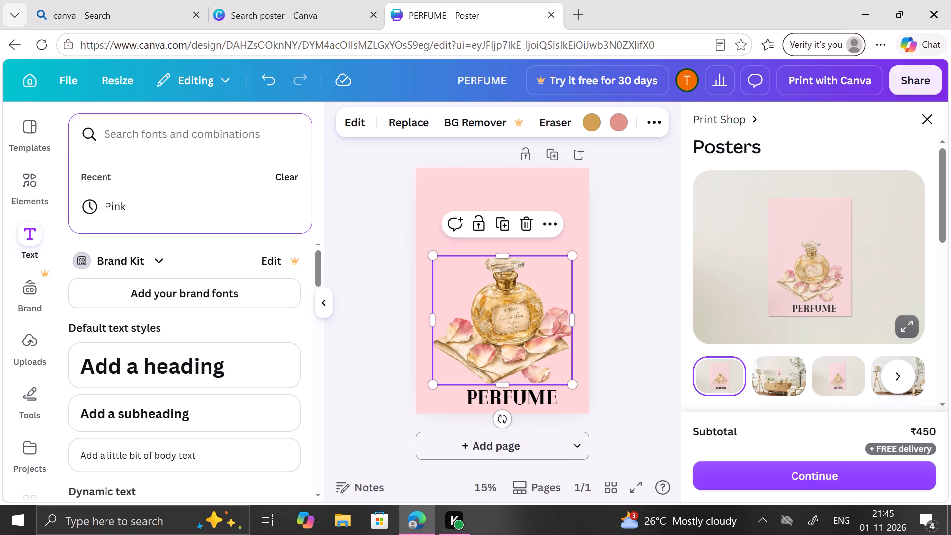
pyautogui.click(35, 184)
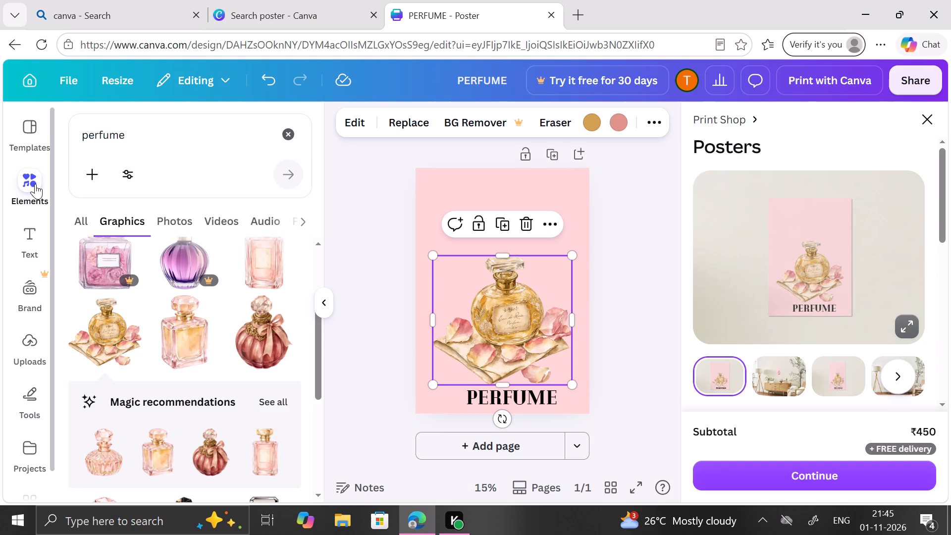
pyautogui.click(289, 130)
pyautogui.write('DR')
pyautogui.write('OPL')
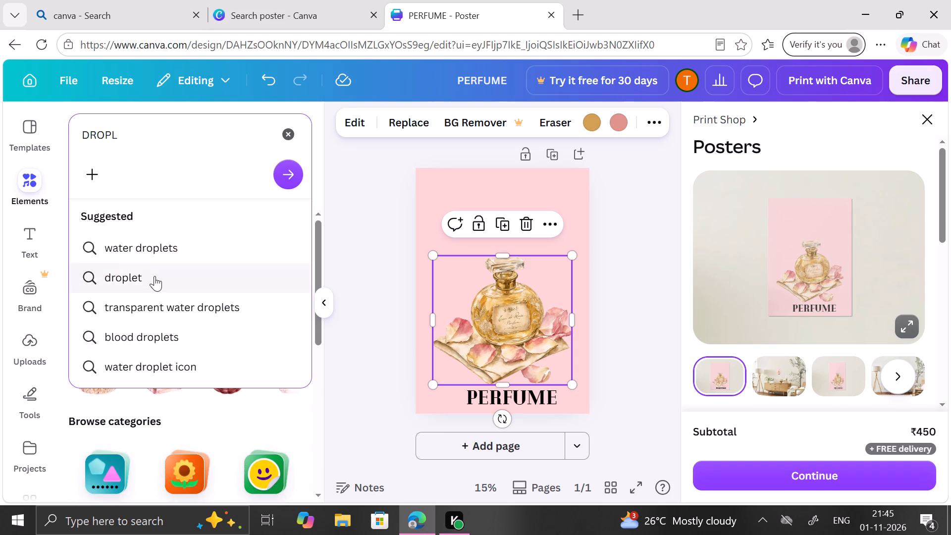
pyautogui.click(155, 276)
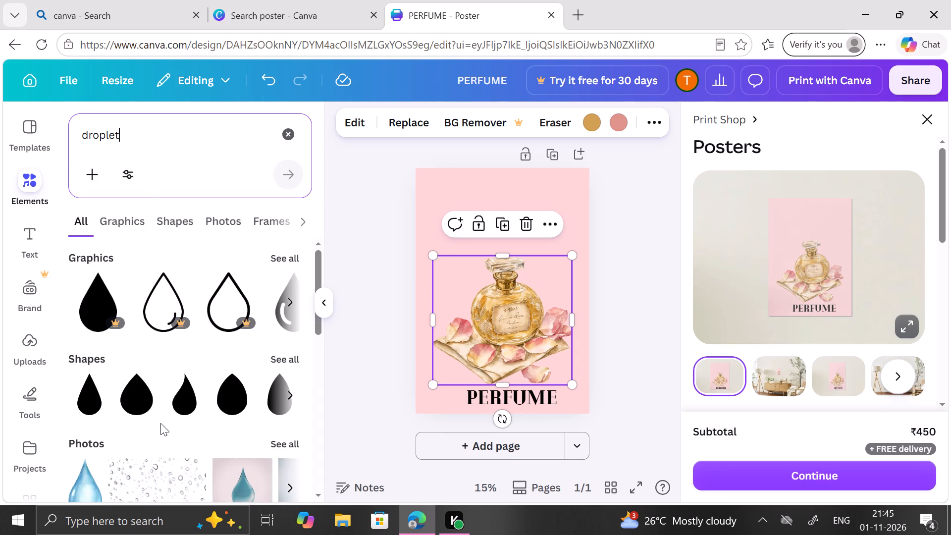
pyautogui.scroll(-2, 160, 423)
pyautogui.click(136, 215)
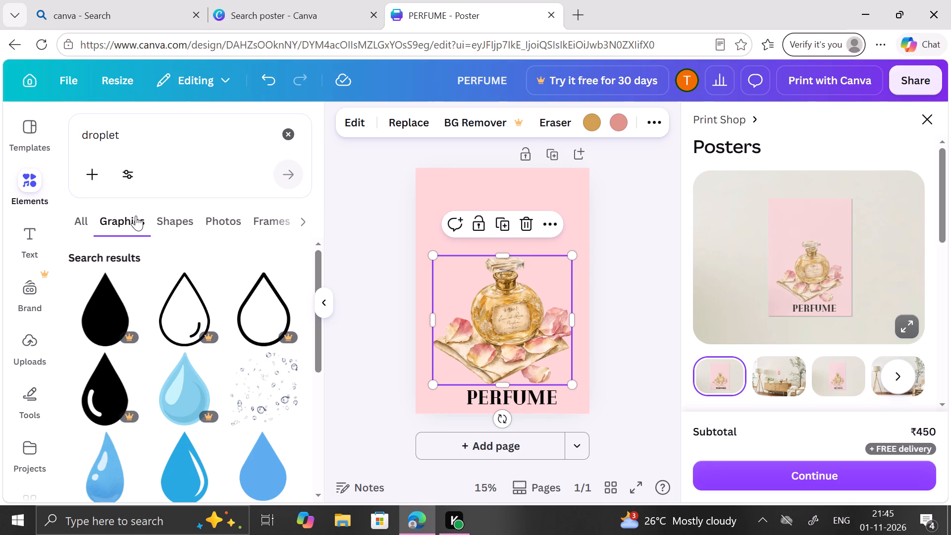
pyautogui.click(237, 373)
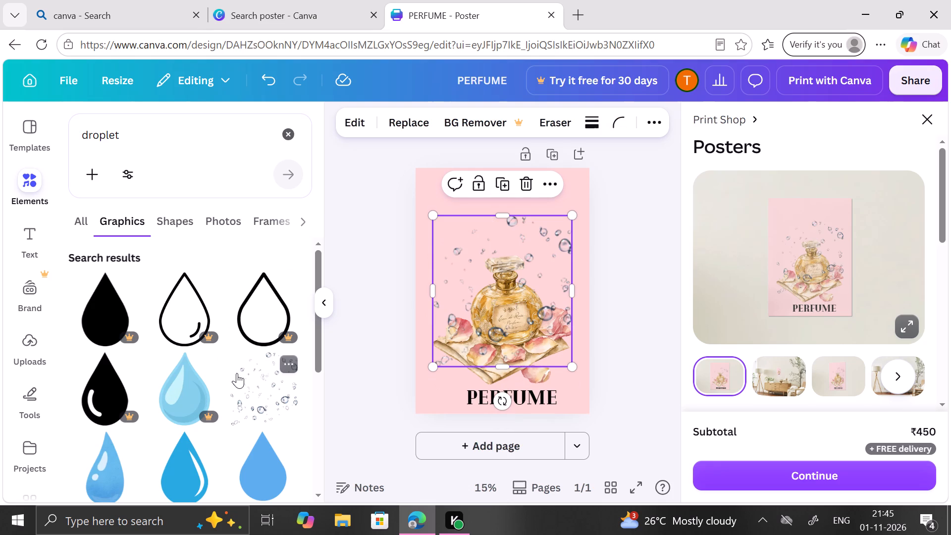
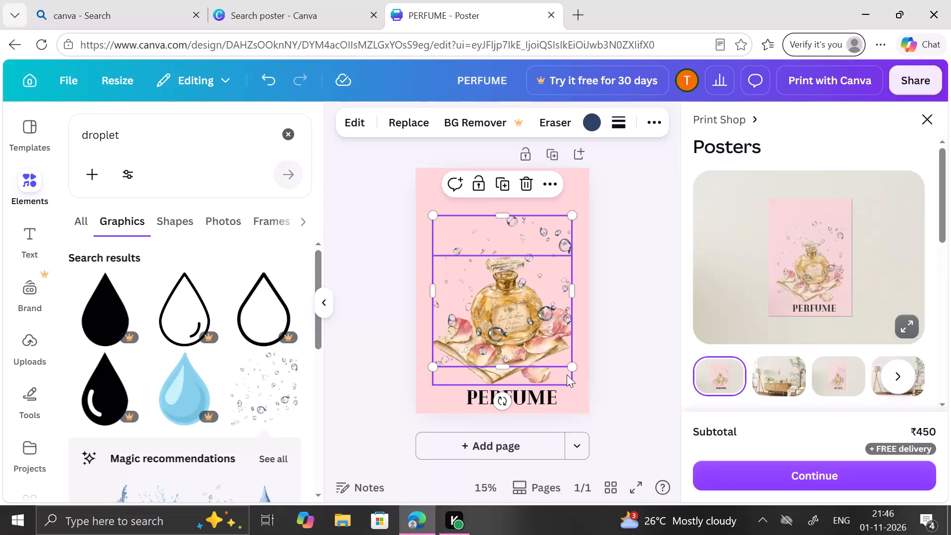
# Enlarge the water droplets graphic to about the poster's full width and position it around the bottle, over the lower part of the poster.
pyautogui.moveTo(571, 372); pyautogui.dragTo(574, 439)
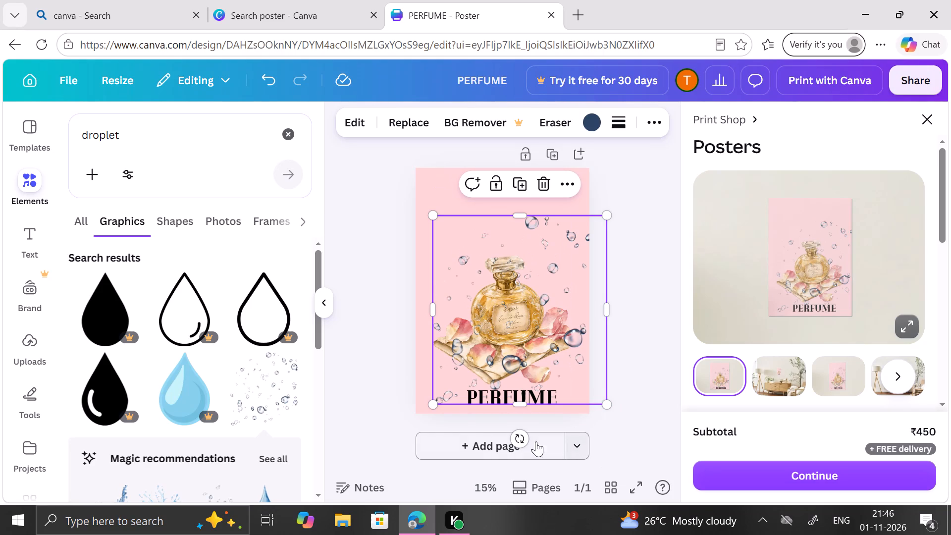
pyautogui.moveTo(536, 263); pyautogui.dragTo(527, 236)
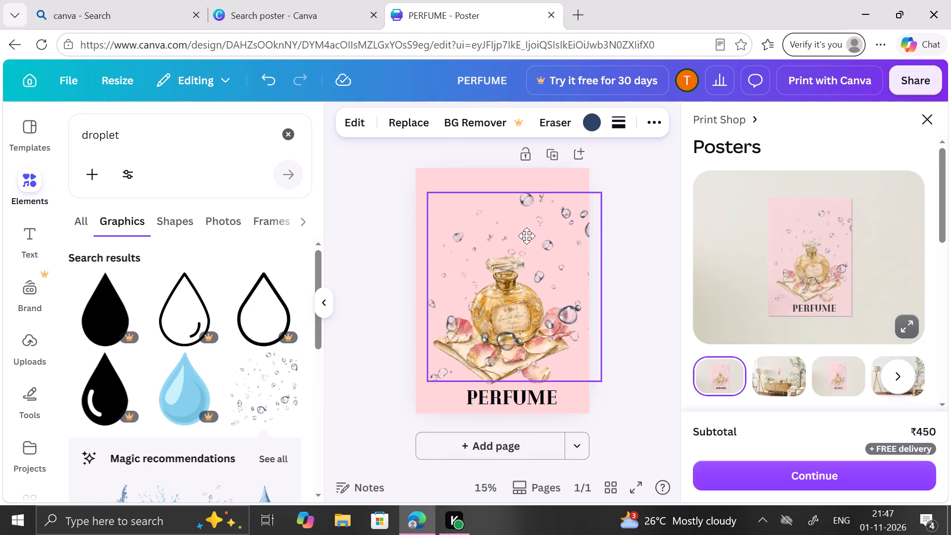
pyautogui.moveTo(527, 236); pyautogui.dragTo(521, 295)
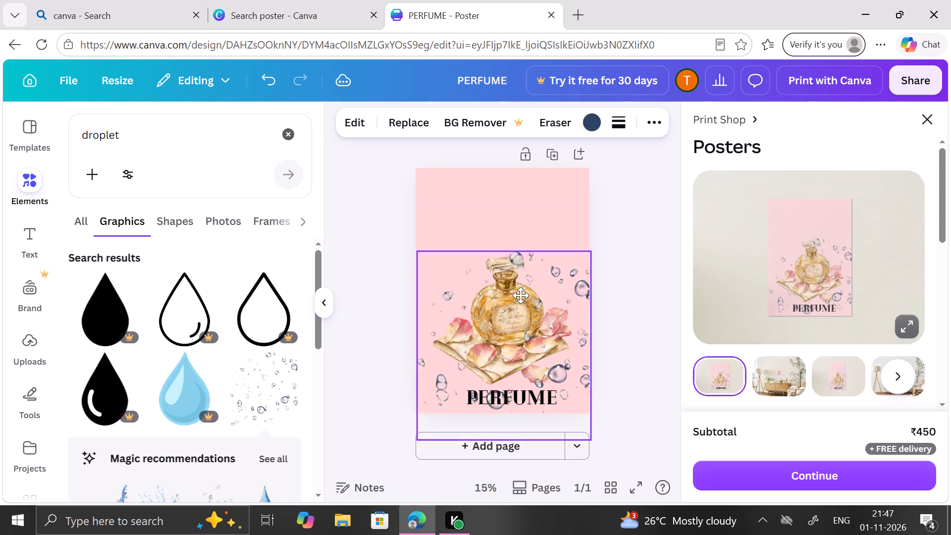
pyautogui.moveTo(521, 295); pyautogui.dragTo(517, 290)
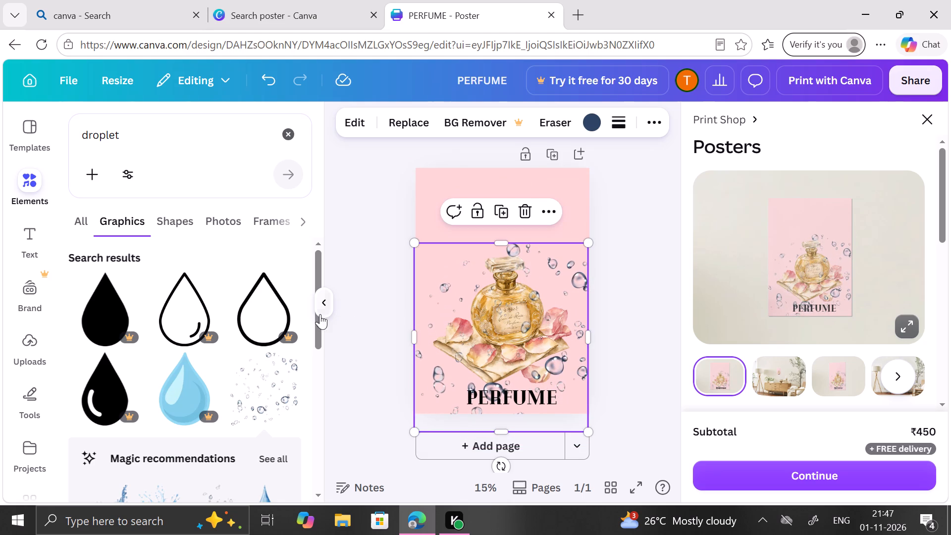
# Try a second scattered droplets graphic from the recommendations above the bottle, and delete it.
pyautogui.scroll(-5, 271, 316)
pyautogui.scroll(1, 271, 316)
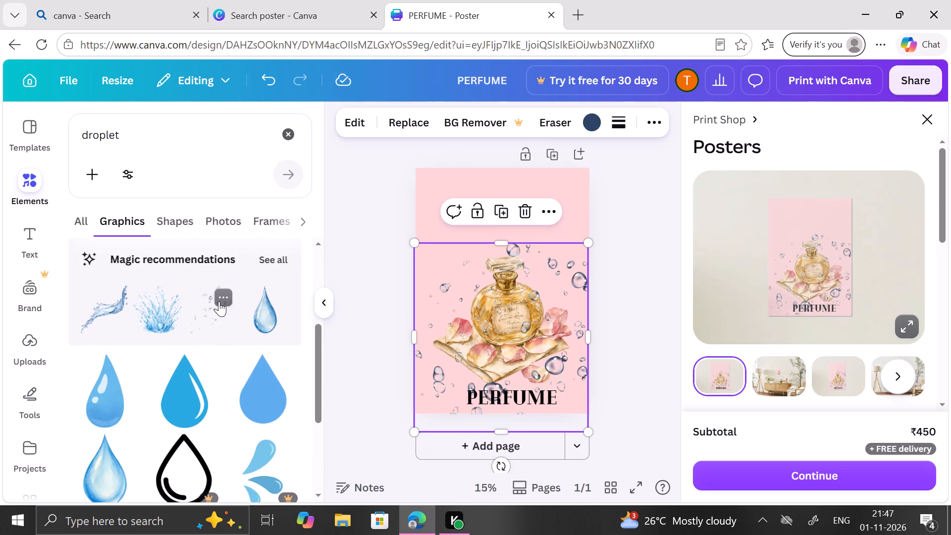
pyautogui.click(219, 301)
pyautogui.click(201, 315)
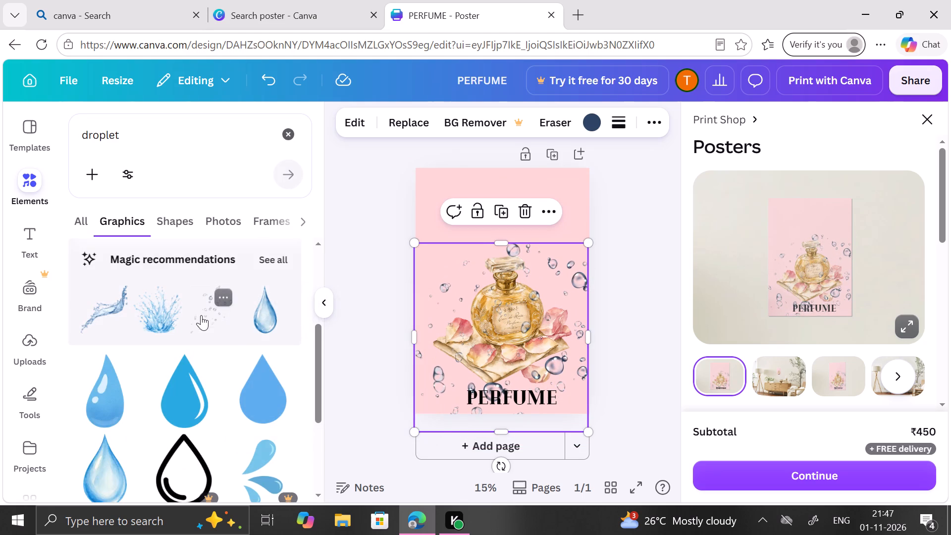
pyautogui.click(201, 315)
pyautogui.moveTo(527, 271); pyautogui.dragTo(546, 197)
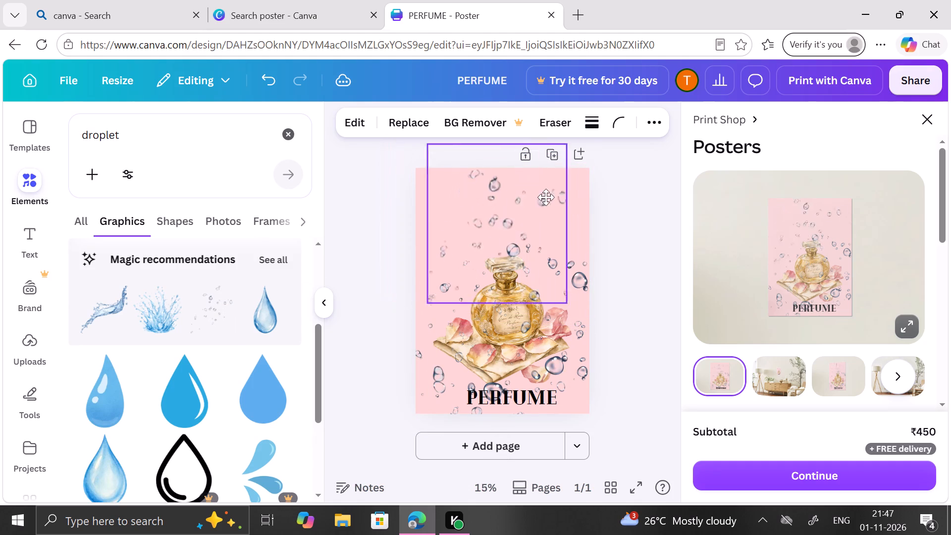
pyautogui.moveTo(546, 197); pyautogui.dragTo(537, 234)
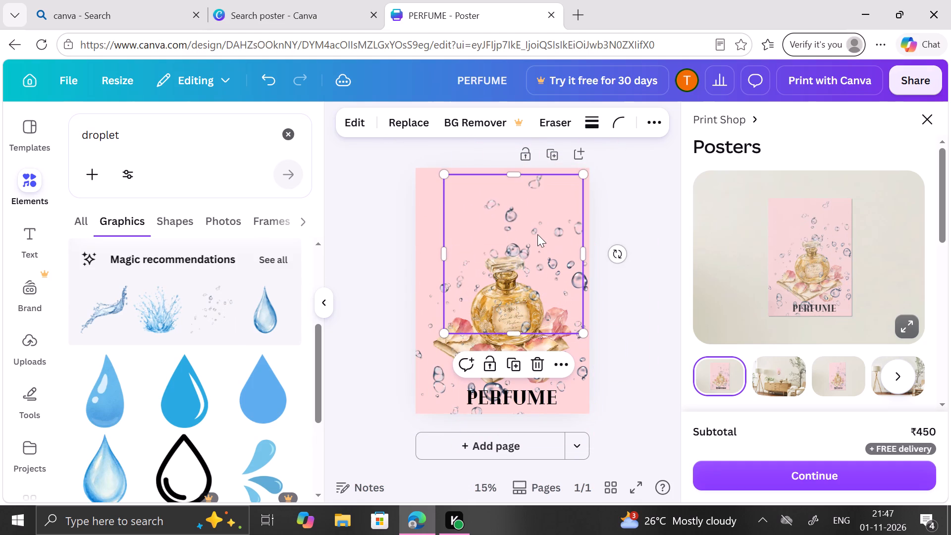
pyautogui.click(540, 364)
# Search the elements for "FOG" and show all the matching graphics.
pyautogui.click(289, 131)
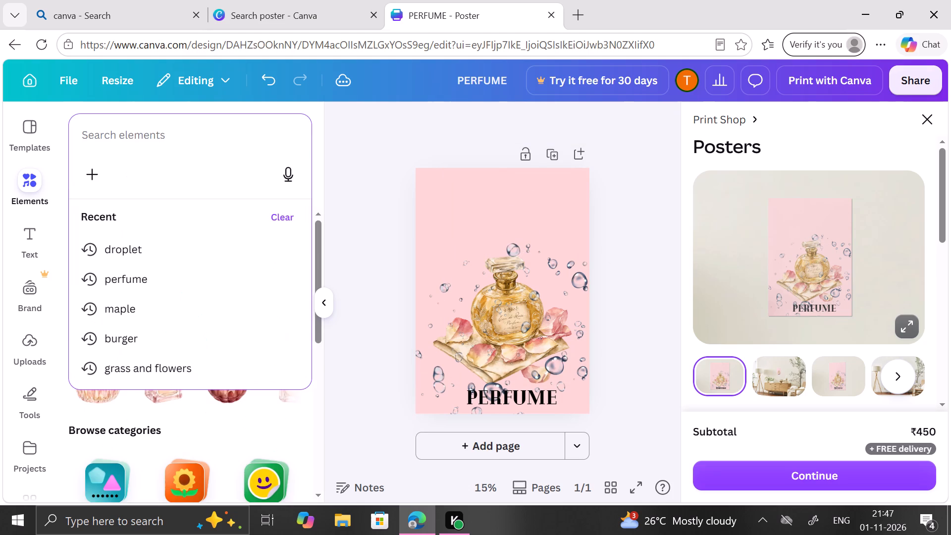
pyautogui.write('FOG')
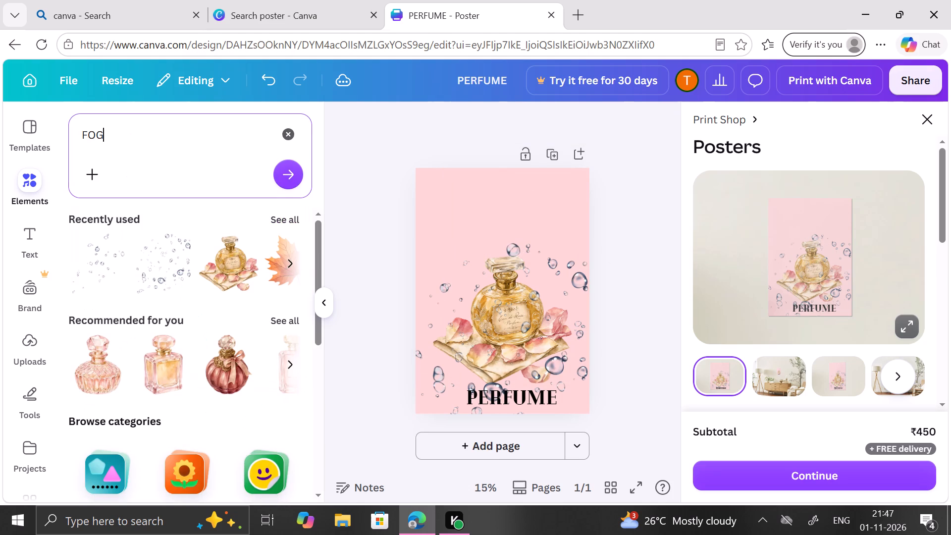
pyautogui.press('Return')
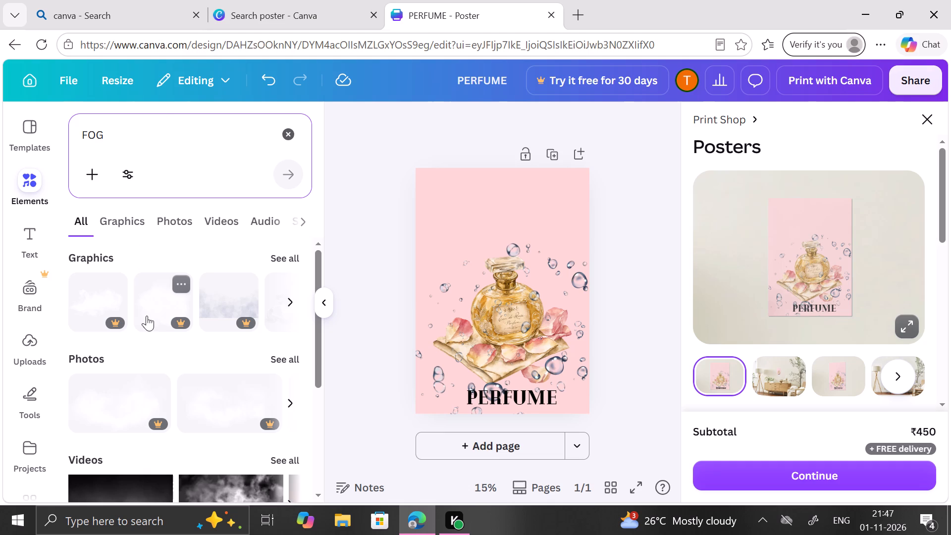
pyautogui.click(284, 257)
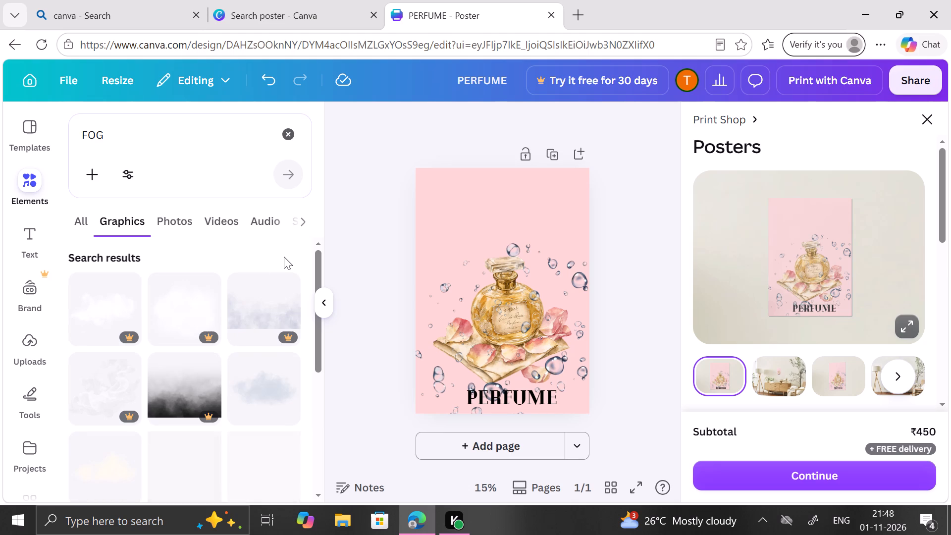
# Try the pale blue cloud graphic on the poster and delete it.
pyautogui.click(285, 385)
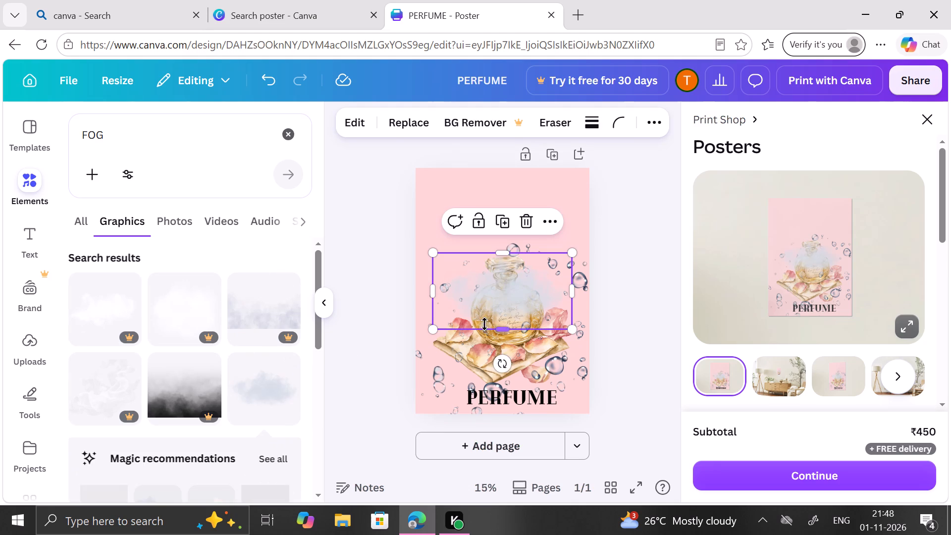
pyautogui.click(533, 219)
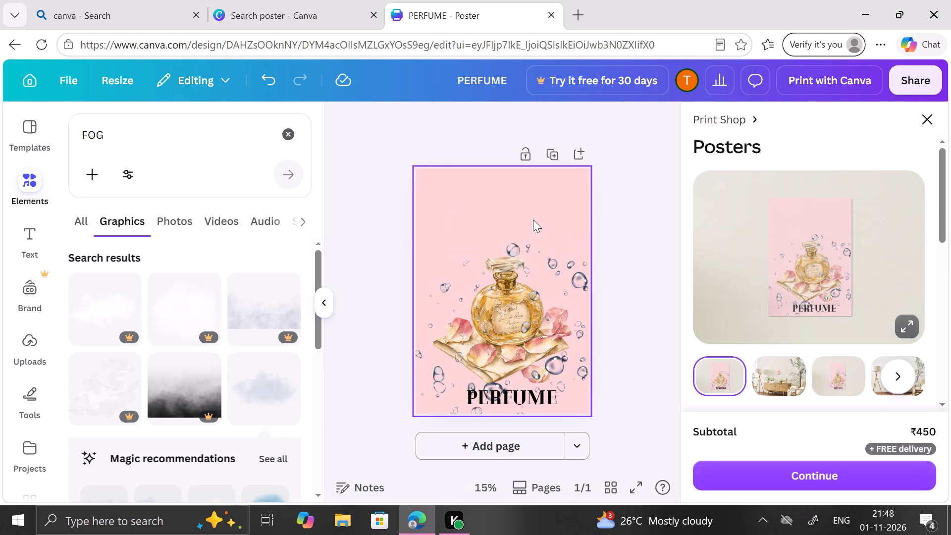
# Add the pink watercolour fog graphic and place it at the poster's lower right, extending past the right edge.
pyautogui.scroll(-4, 179, 442)
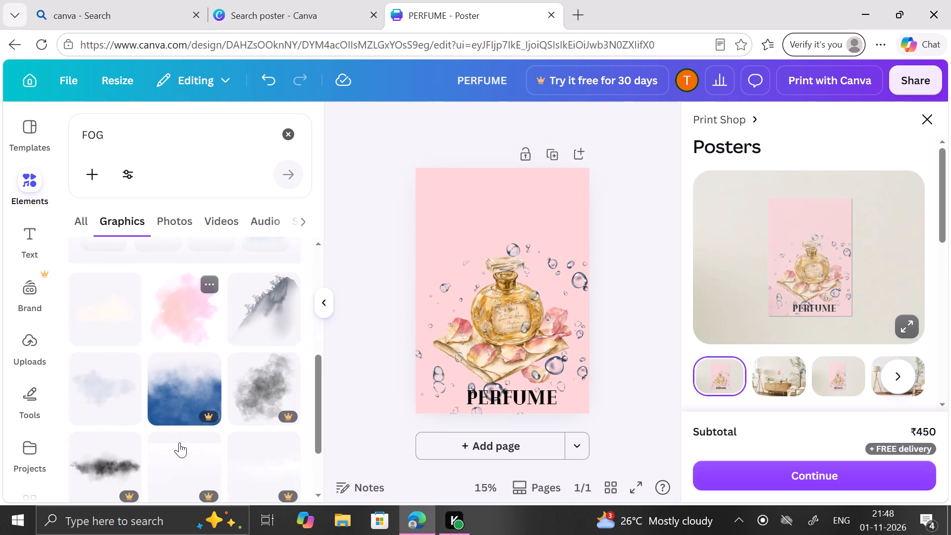
pyautogui.click(183, 310)
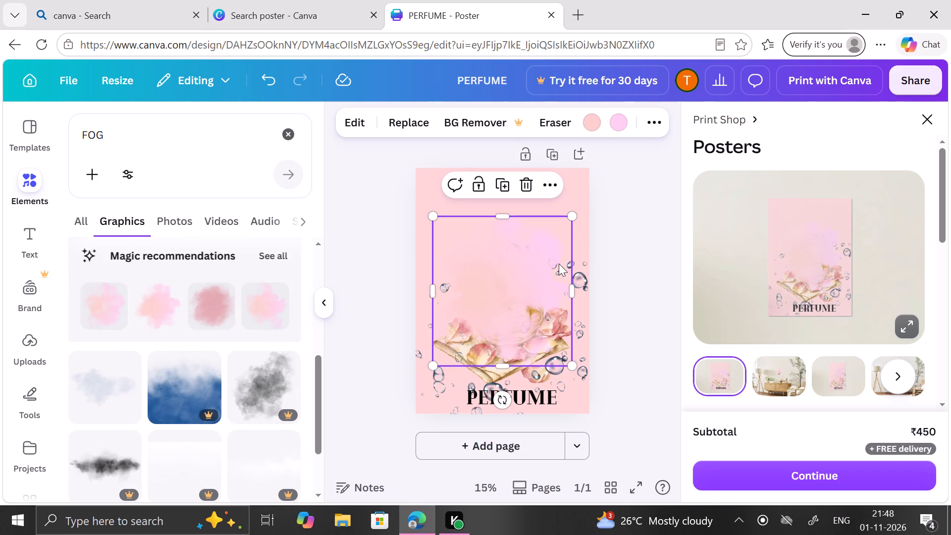
pyautogui.moveTo(559, 264); pyautogui.dragTo(615, 238)
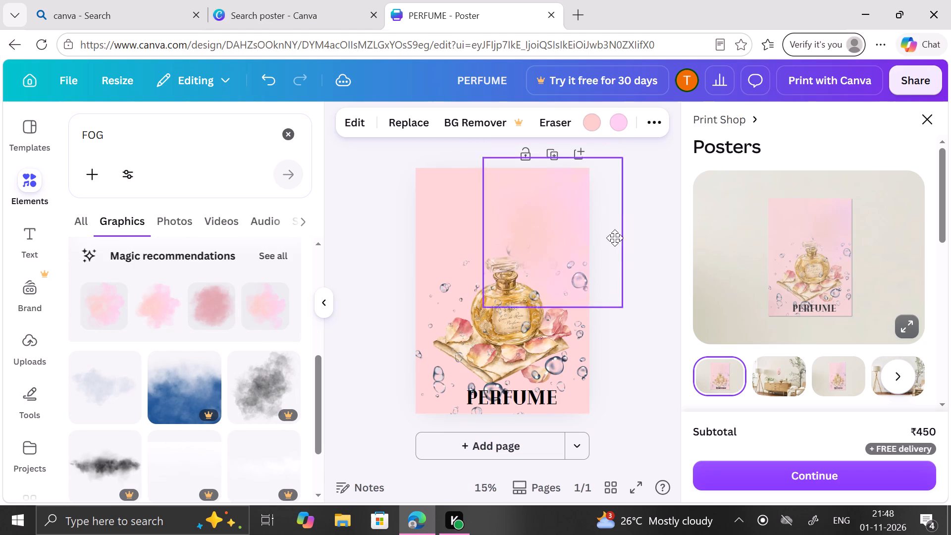
pyautogui.moveTo(615, 238); pyautogui.dragTo(638, 344)
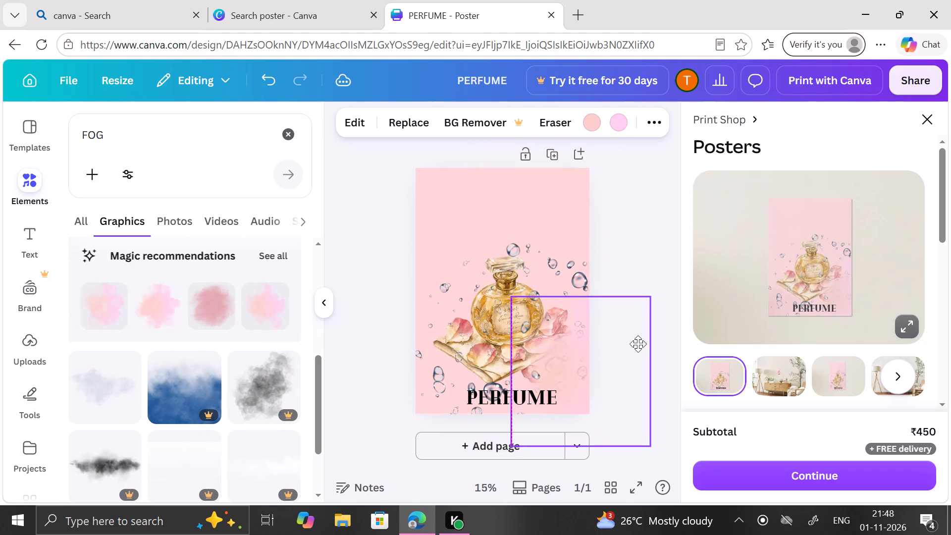
pyautogui.moveTo(638, 344); pyautogui.dragTo(667, 332)
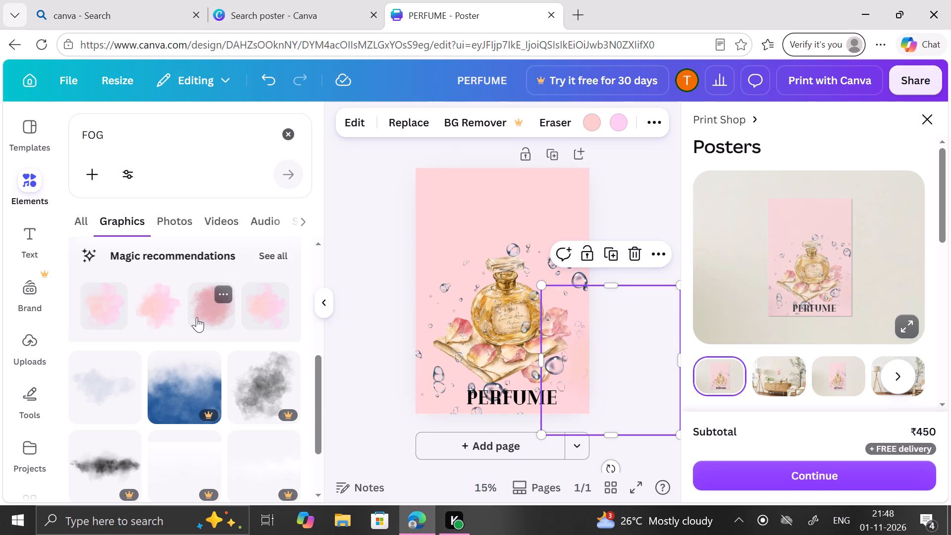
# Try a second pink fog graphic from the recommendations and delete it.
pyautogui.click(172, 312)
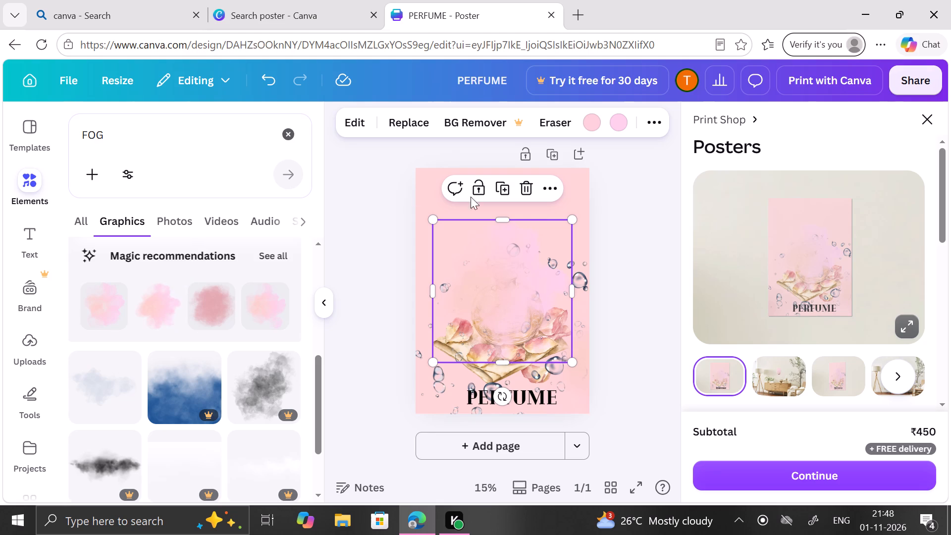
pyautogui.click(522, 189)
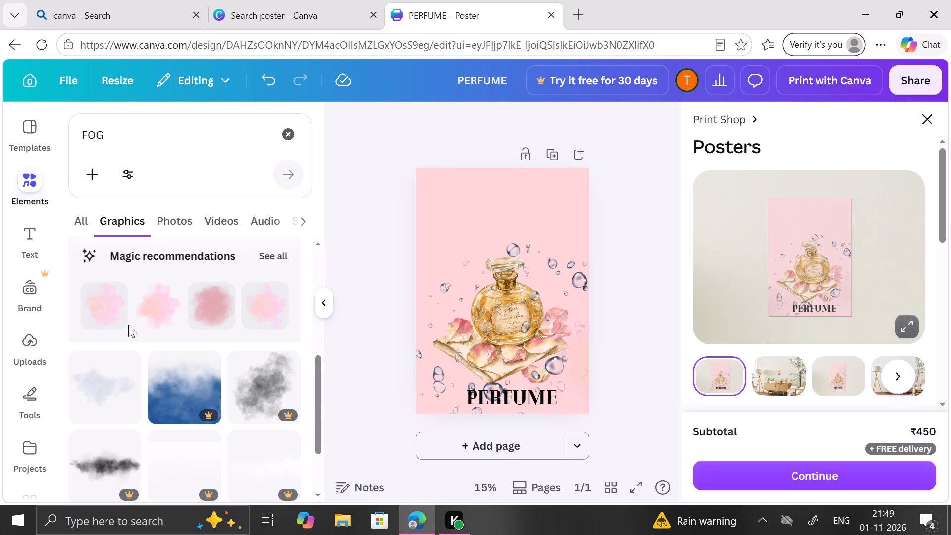
# Add the pale blue-grey fog graphic and place it over the poster's top-left corner, partly outside the page.
pyautogui.click(129, 362)
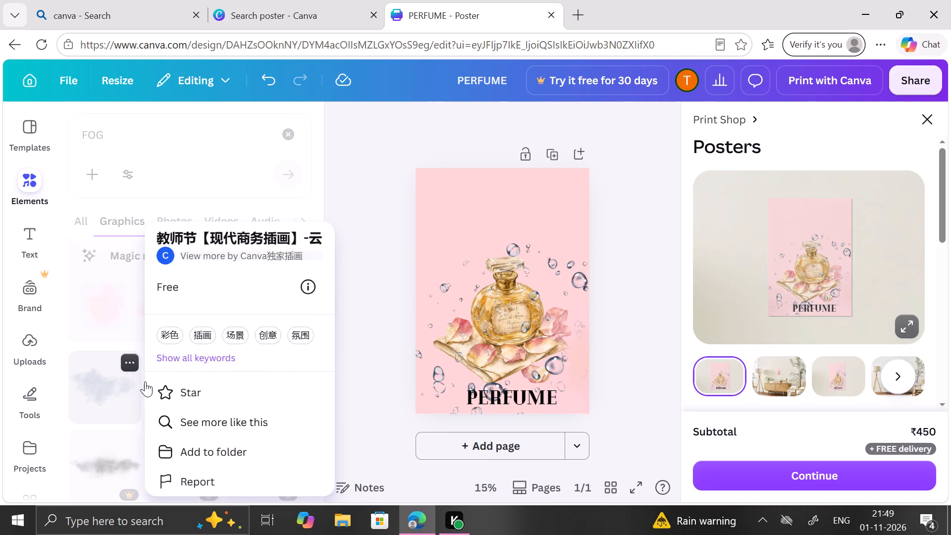
pyautogui.click(90, 372)
pyautogui.click(90, 372)
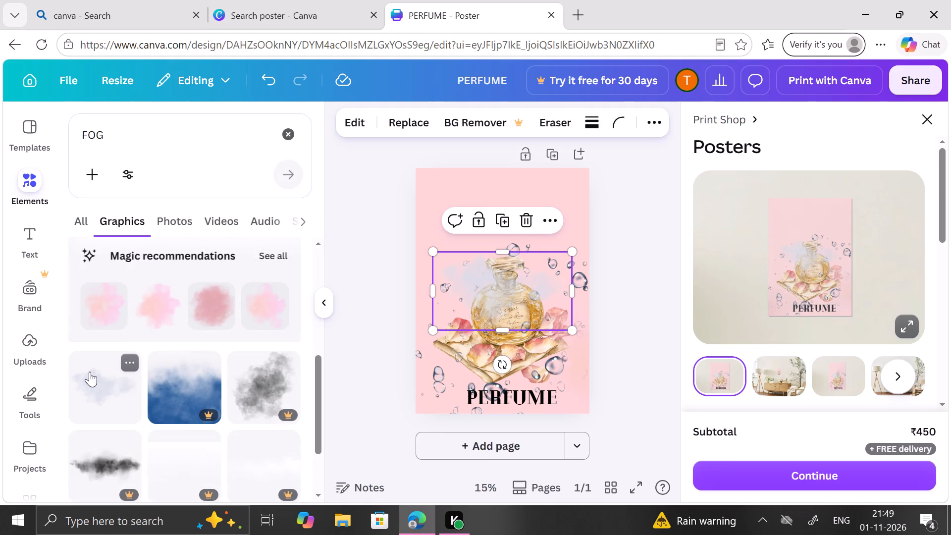
pyautogui.moveTo(534, 307); pyautogui.dragTo(540, 353)
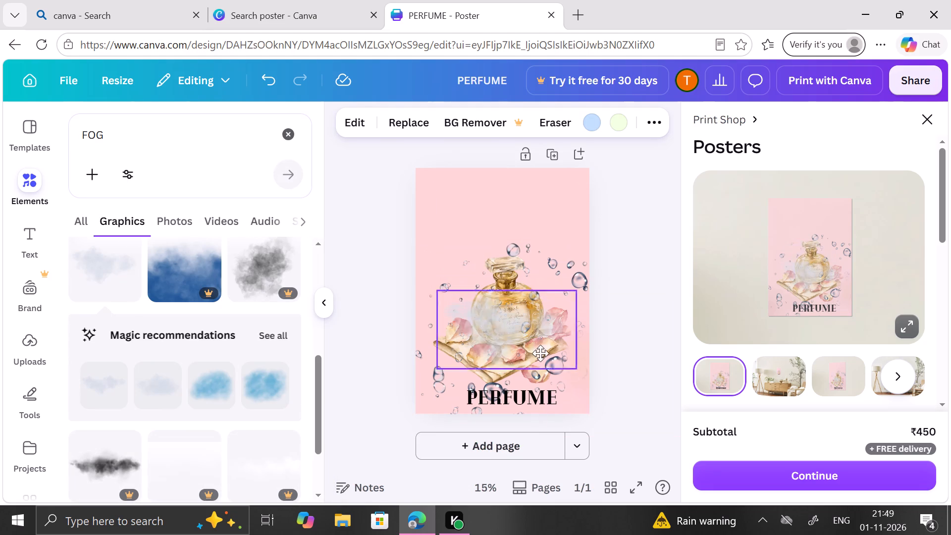
pyautogui.moveTo(540, 353); pyautogui.dragTo(485, 400)
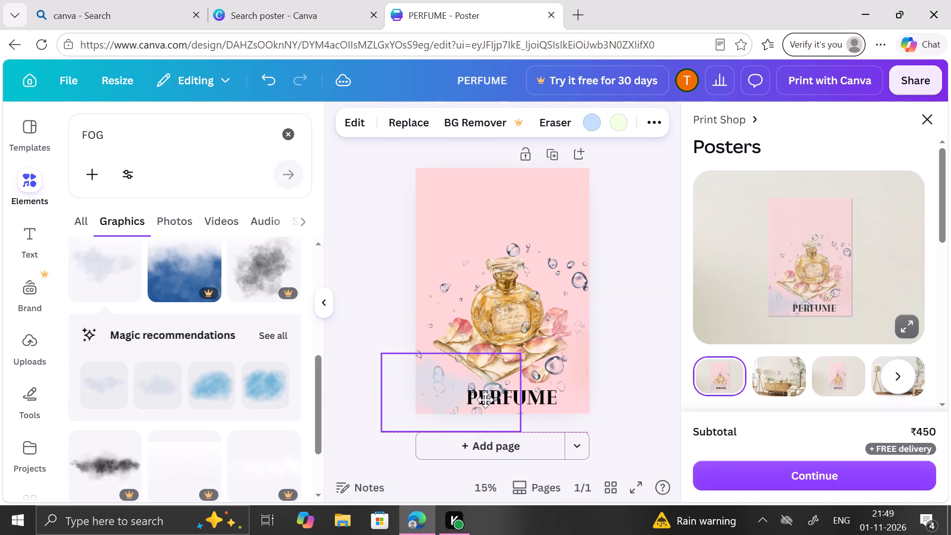
pyautogui.moveTo(485, 400); pyautogui.dragTo(474, 200)
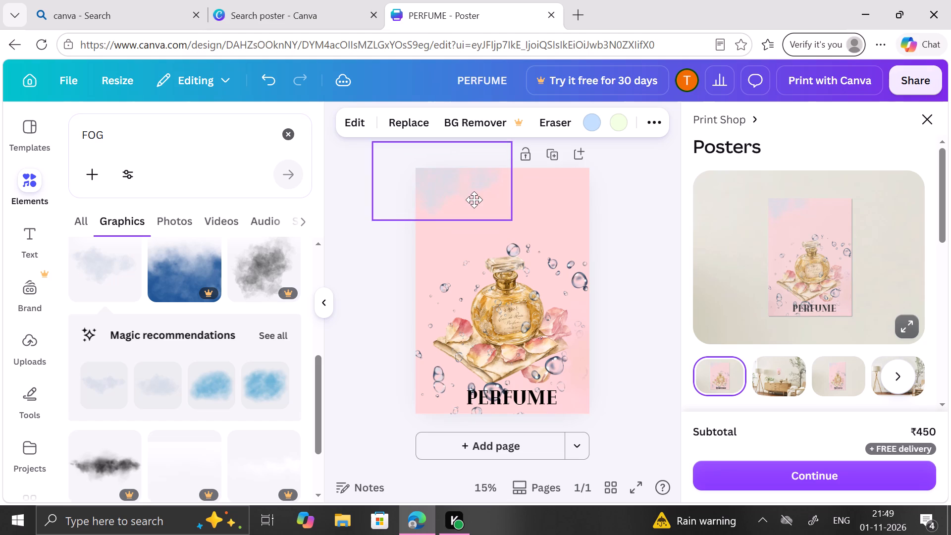
pyautogui.moveTo(474, 200); pyautogui.dragTo(474, 200)
# Add the recommended pale blue cloud graphic and place it over the poster's top-right corner, partly outside the page.
pyautogui.click(141, 395)
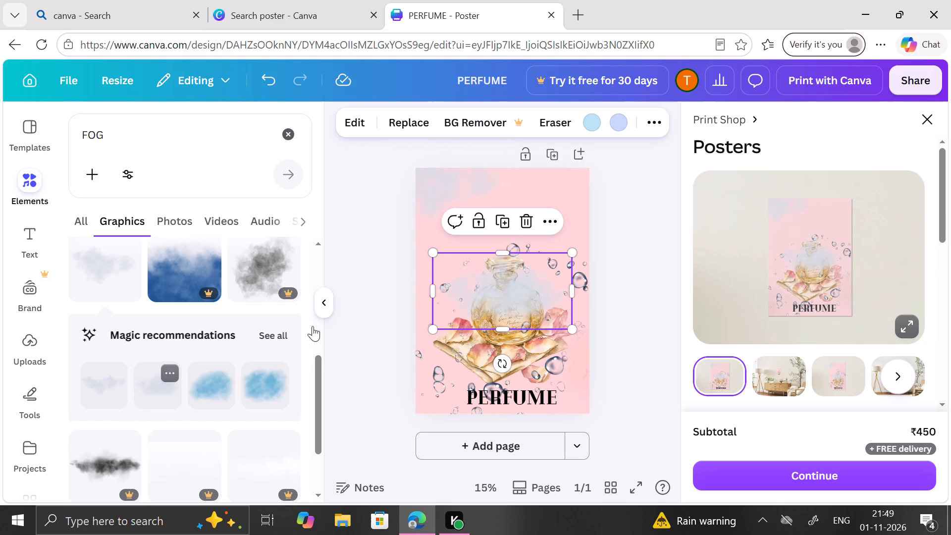
pyautogui.moveTo(493, 313); pyautogui.dragTo(513, 215)
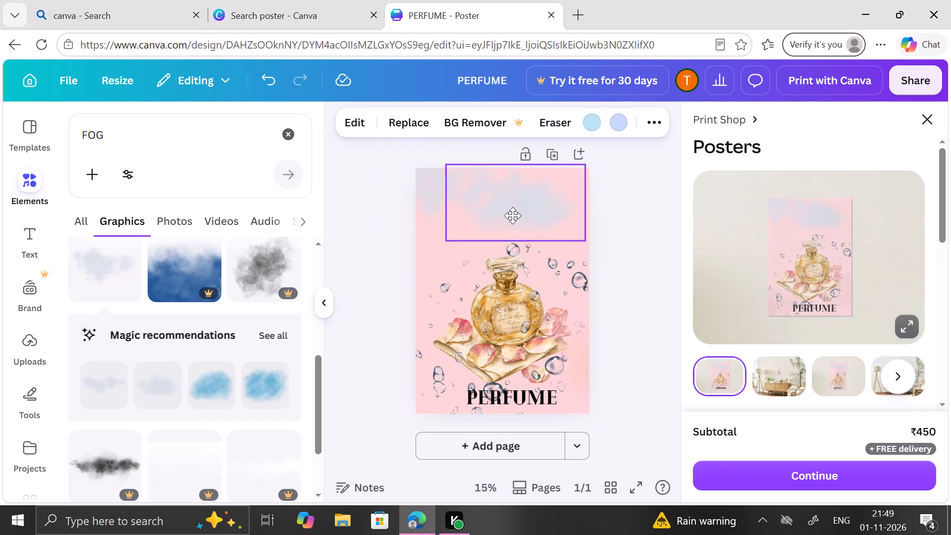
pyautogui.moveTo(513, 215); pyautogui.dragTo(608, 246)
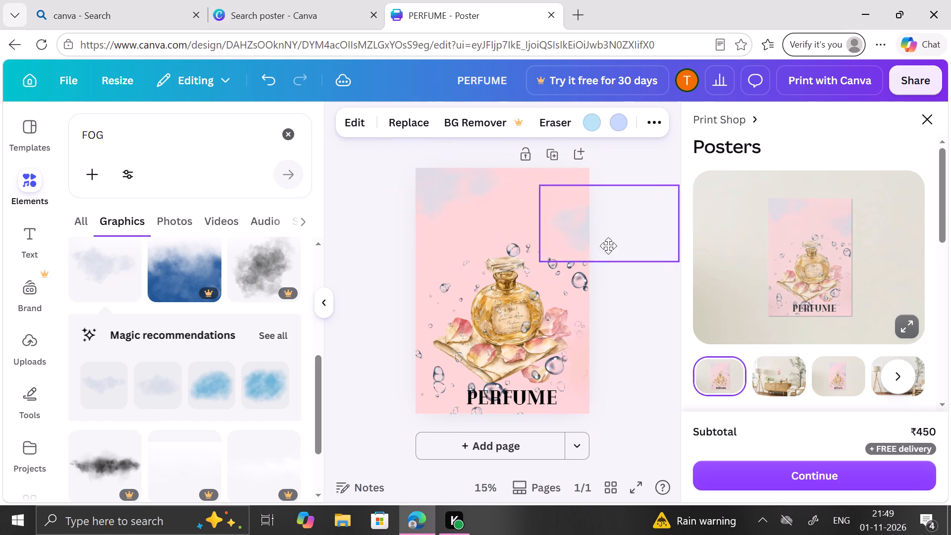
pyautogui.moveTo(608, 246); pyautogui.dragTo(582, 214)
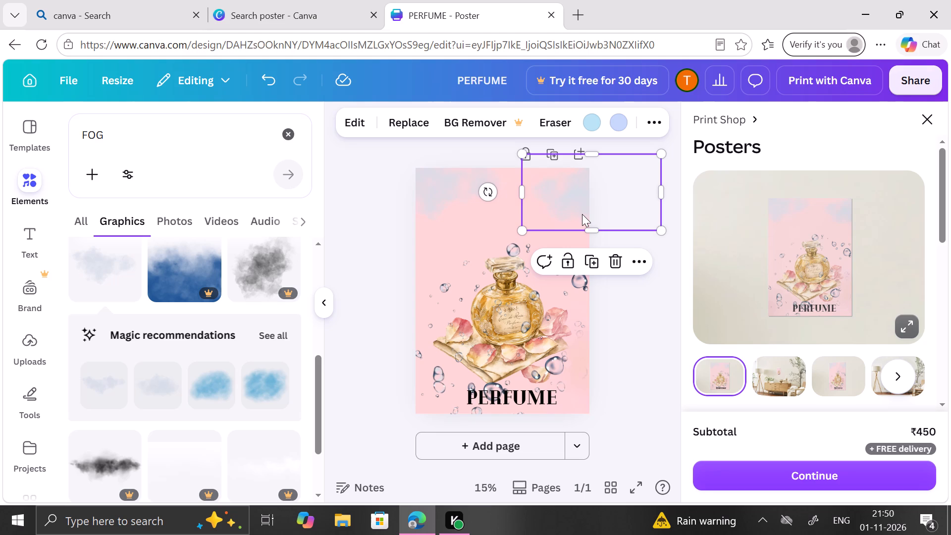
# Add the pale cream cloud graphic from the fog results and place it over the poster's top-left corner, overlapping the blue-grey fog.
pyautogui.scroll(-1, 211, 396)
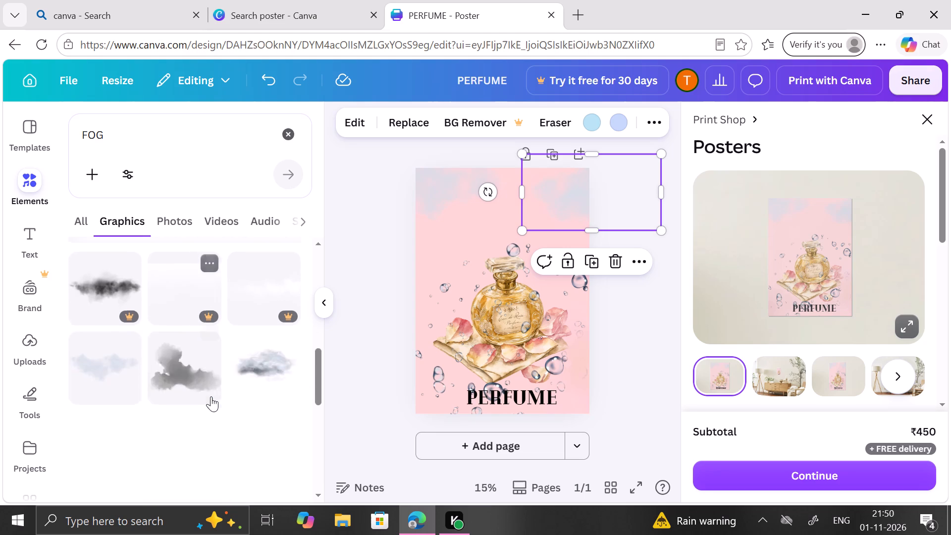
pyautogui.scroll(2, 211, 396)
pyautogui.scroll(-4, 211, 396)
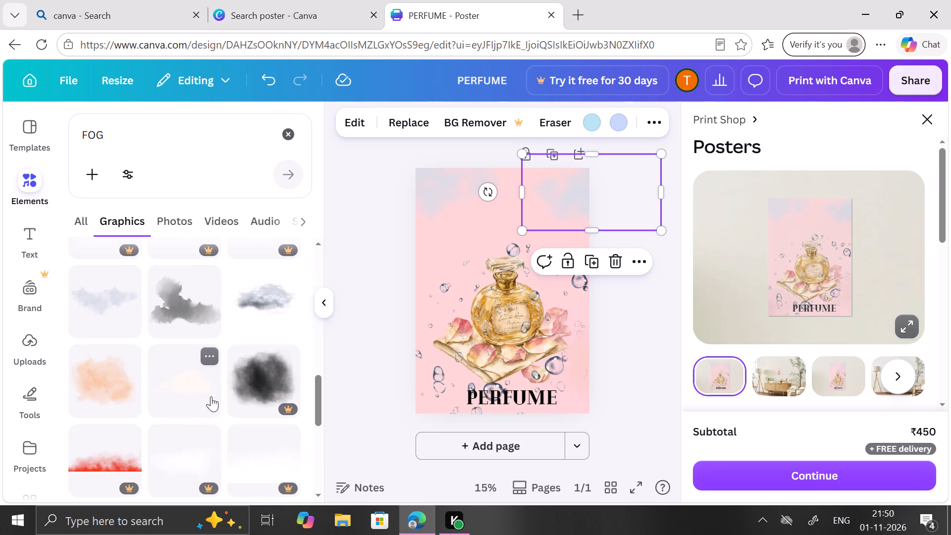
pyautogui.scroll(-1, 211, 396)
pyautogui.click(162, 377)
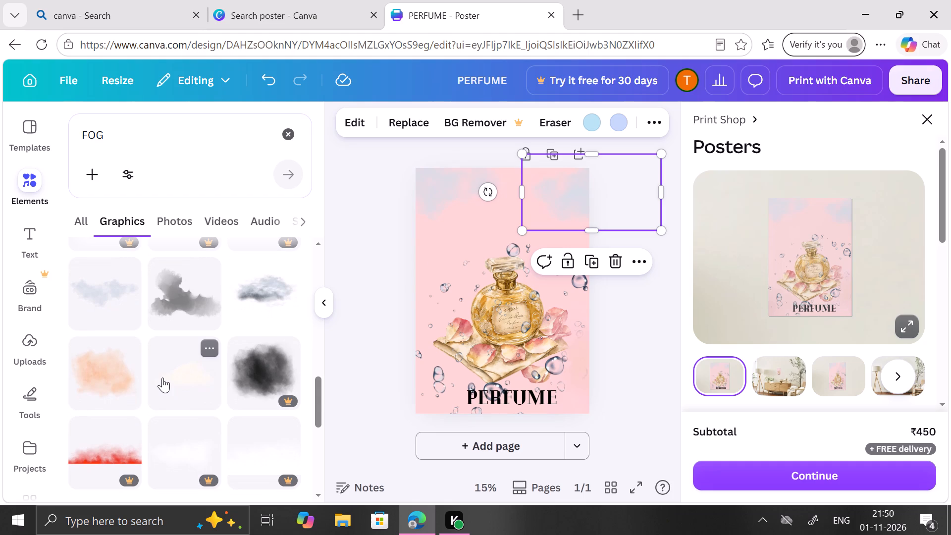
pyautogui.moveTo(501, 301); pyautogui.dragTo(471, 234)
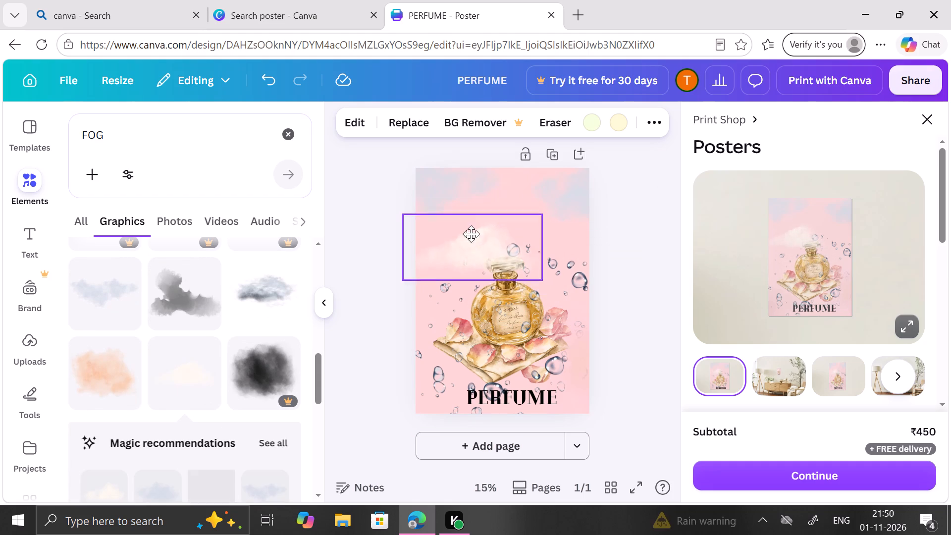
pyautogui.moveTo(471, 234); pyautogui.dragTo(447, 194)
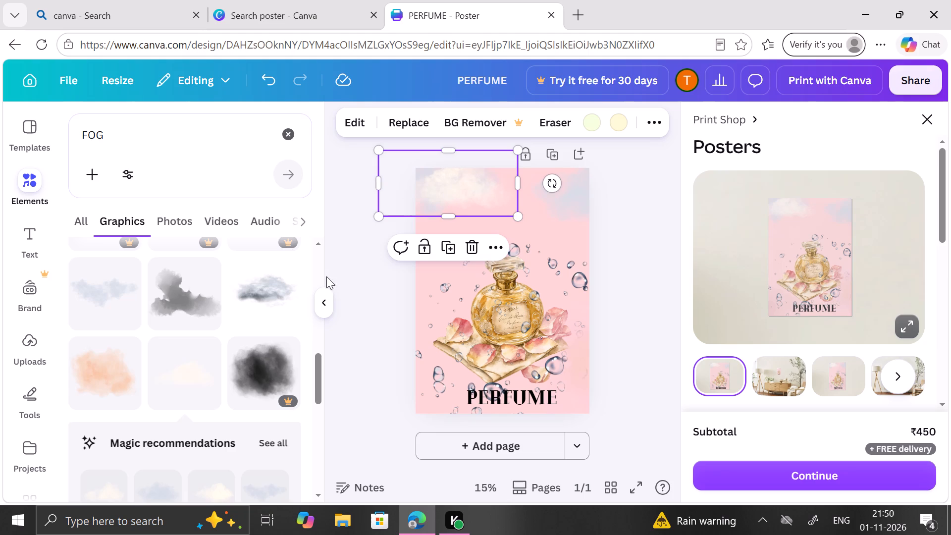
# Add the pale cream cloud graphic again and place it over the poster's upper-right edge, just below the blue cloud, partly outside the page.
pyautogui.click(202, 379)
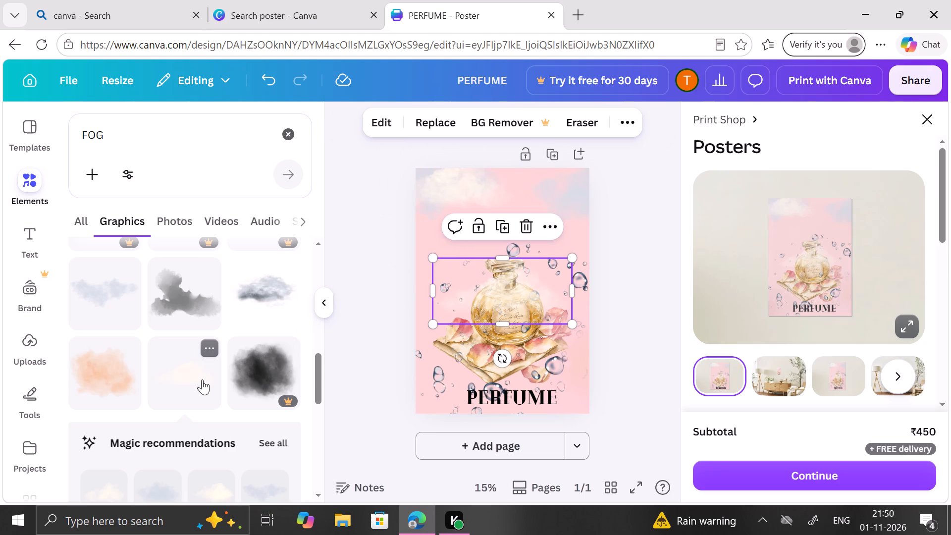
pyautogui.moveTo(558, 273); pyautogui.dragTo(593, 227)
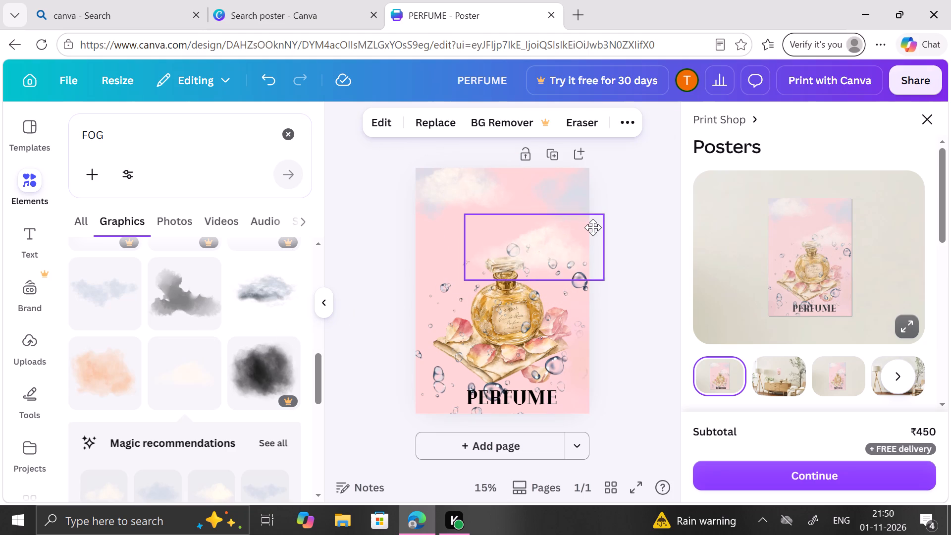
pyautogui.moveTo(593, 227); pyautogui.dragTo(606, 164)
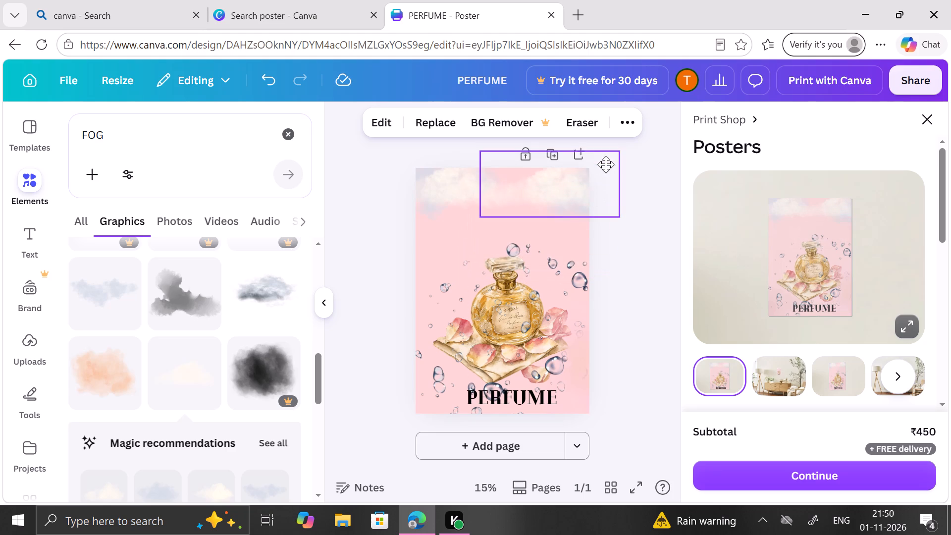
pyautogui.moveTo(606, 164); pyautogui.dragTo(612, 180)
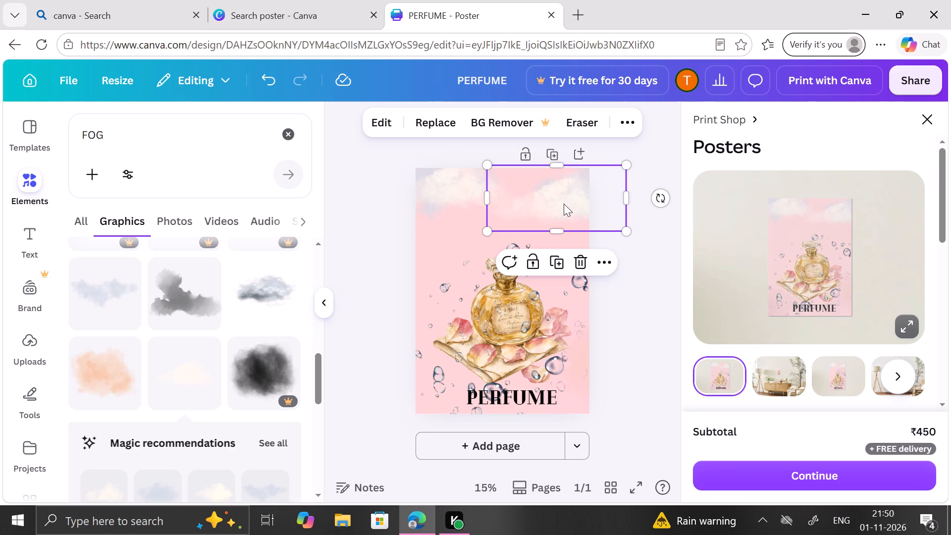
pyautogui.moveTo(564, 204); pyautogui.dragTo(580, 228)
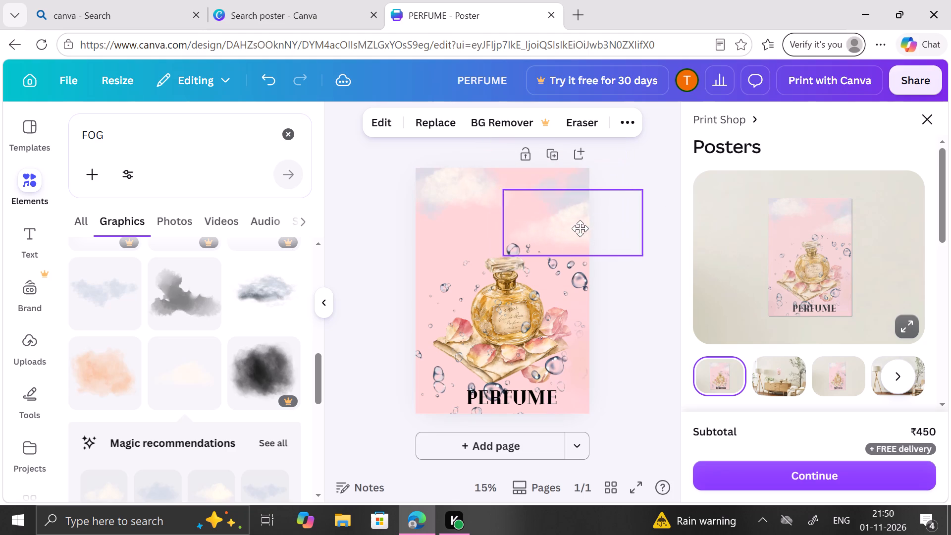
pyautogui.moveTo(580, 228); pyautogui.dragTo(588, 228)
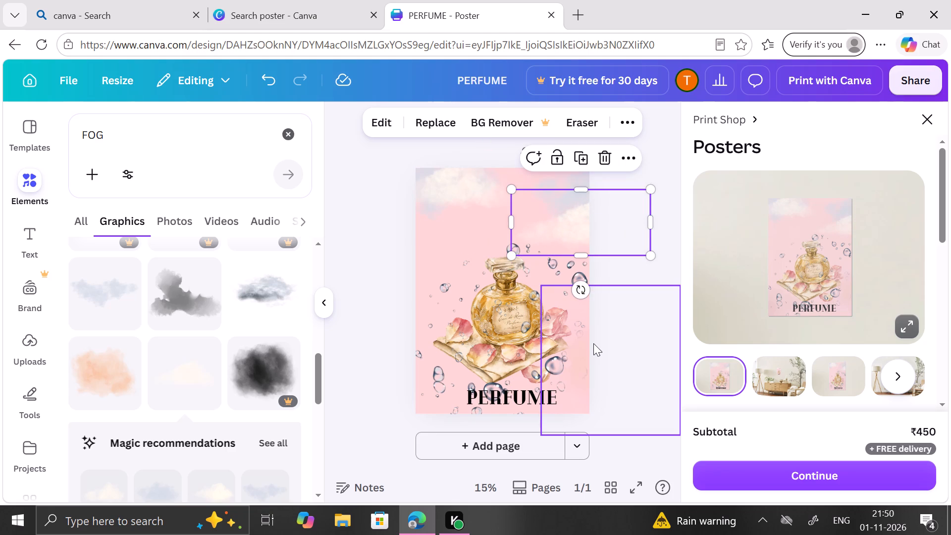
pyautogui.click(595, 343)
# Move the water droplets graphic slightly up and to the left over the perfume bottle.
pyautogui.moveTo(511, 300); pyautogui.dragTo(506, 284)
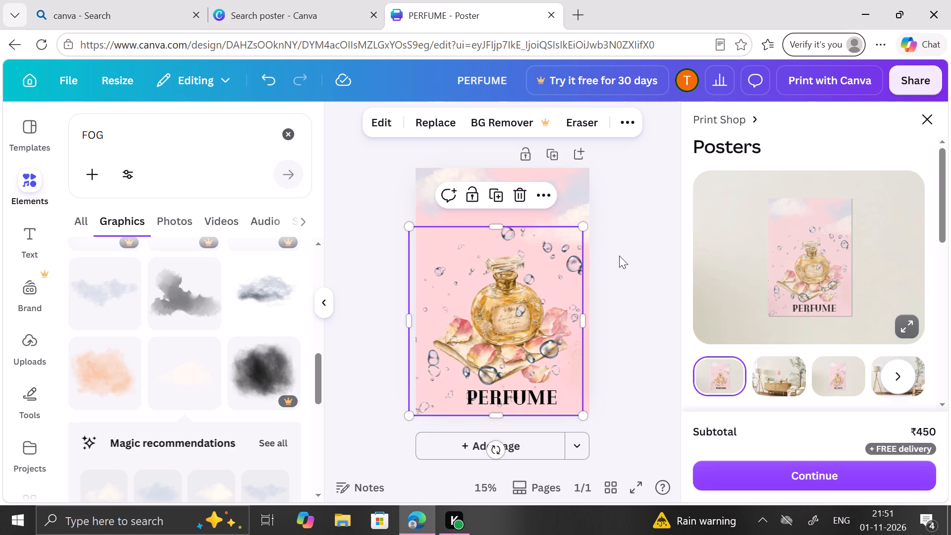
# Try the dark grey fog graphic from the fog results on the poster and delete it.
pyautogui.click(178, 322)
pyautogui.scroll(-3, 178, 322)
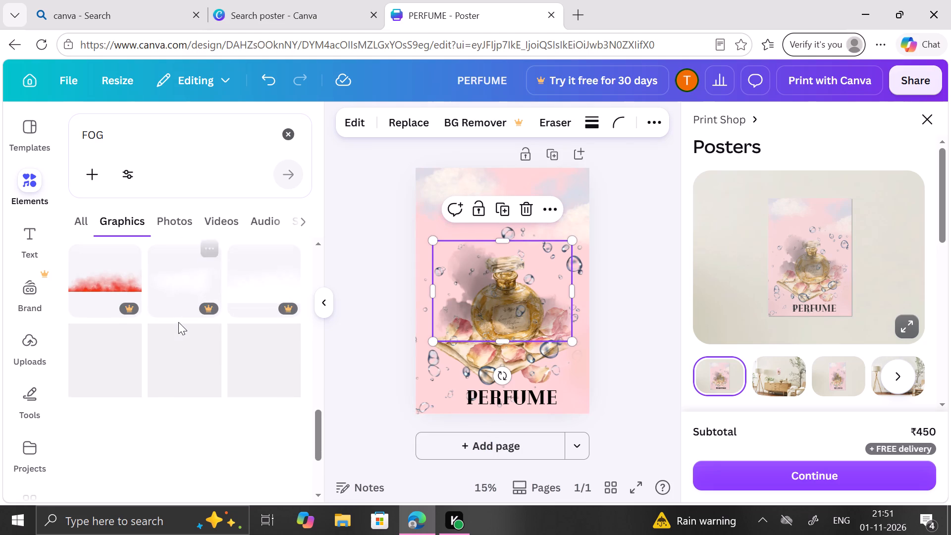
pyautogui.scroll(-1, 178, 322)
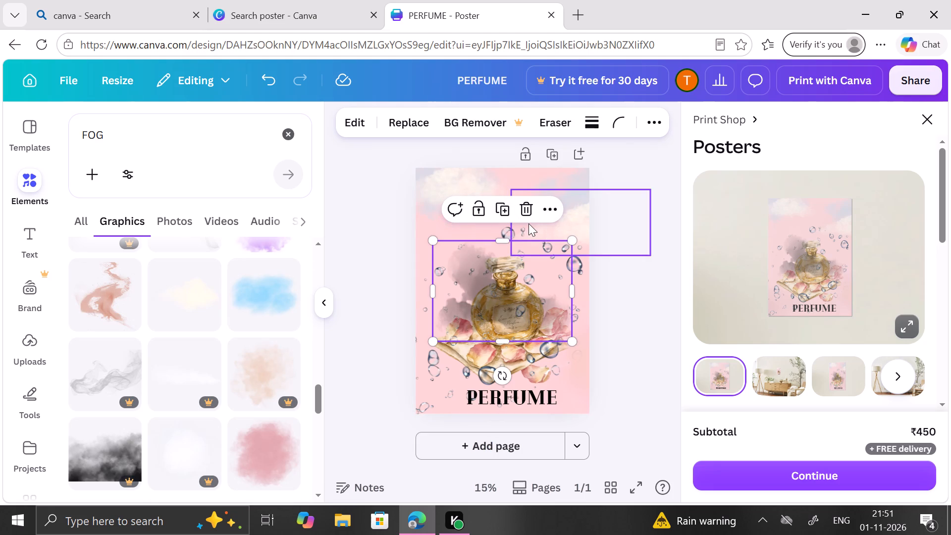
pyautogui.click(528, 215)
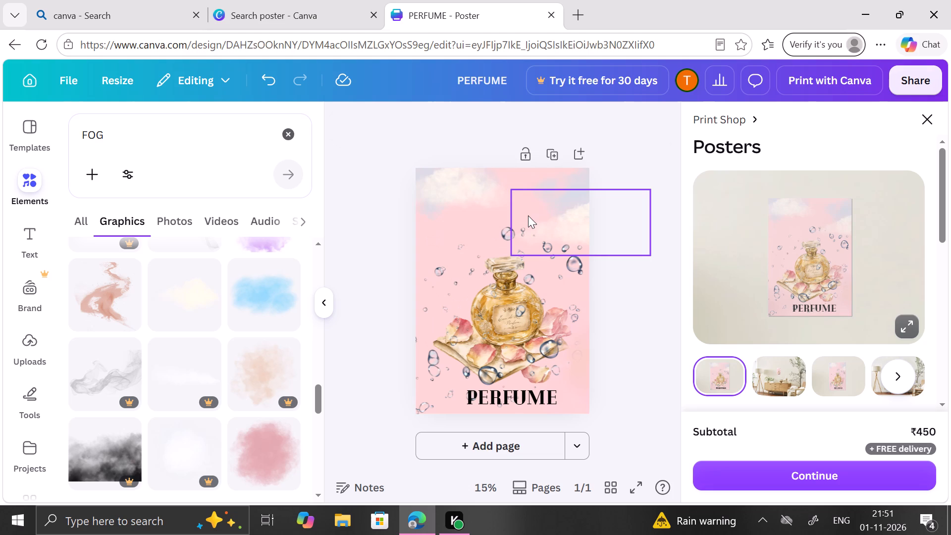
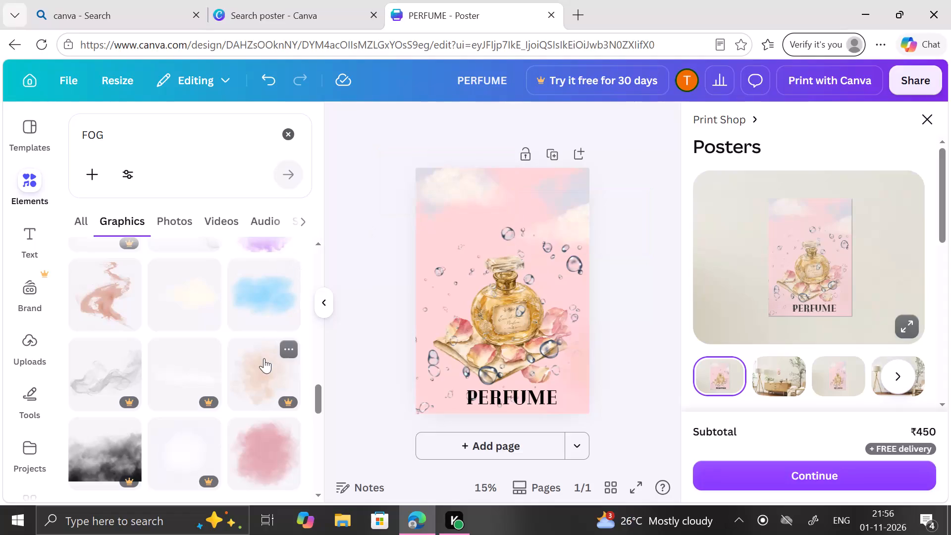
# Add the rose-pink watercolor cloud from the fog results and place it over the poster's top edge, mostly outside the page.
pyautogui.scroll(-1, 264, 358)
pyautogui.click(264, 358)
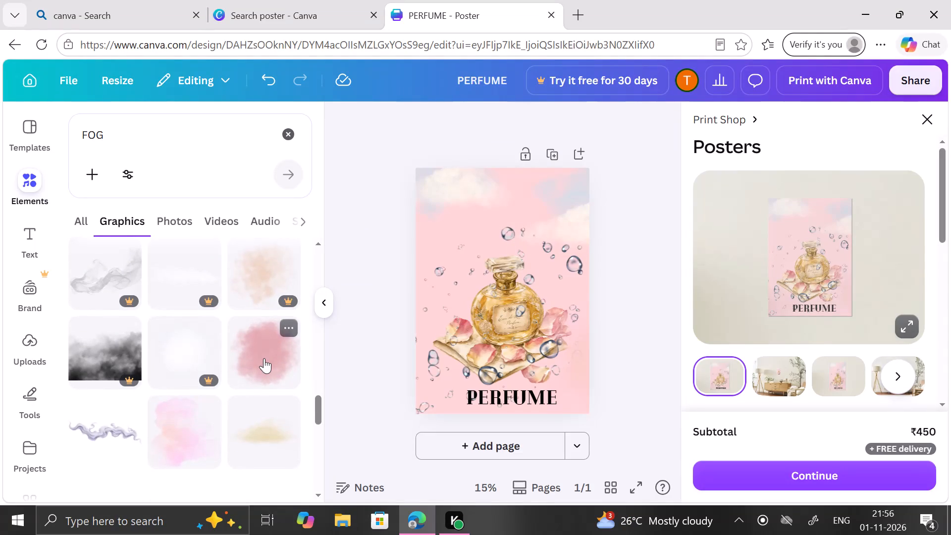
pyautogui.moveTo(516, 287); pyautogui.dragTo(482, 200)
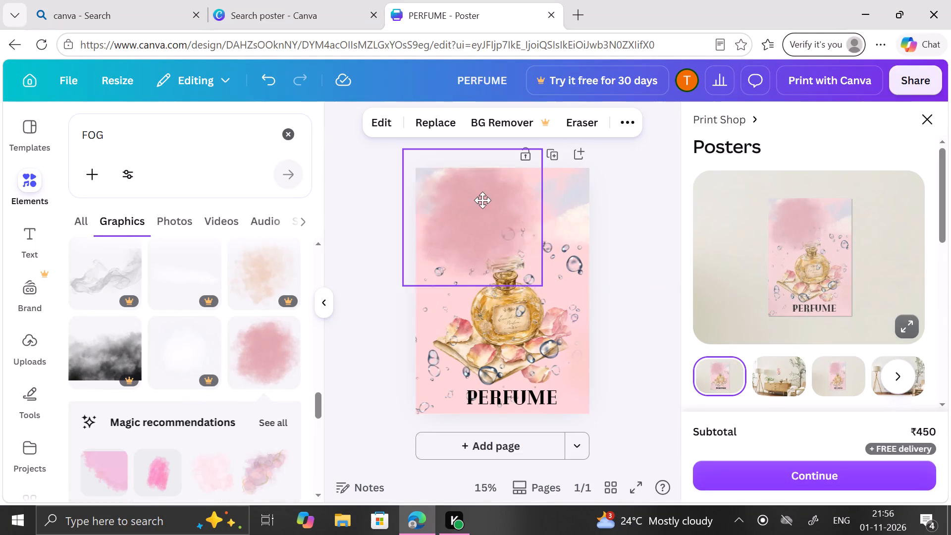
pyautogui.moveTo(482, 200); pyautogui.dragTo(507, 115)
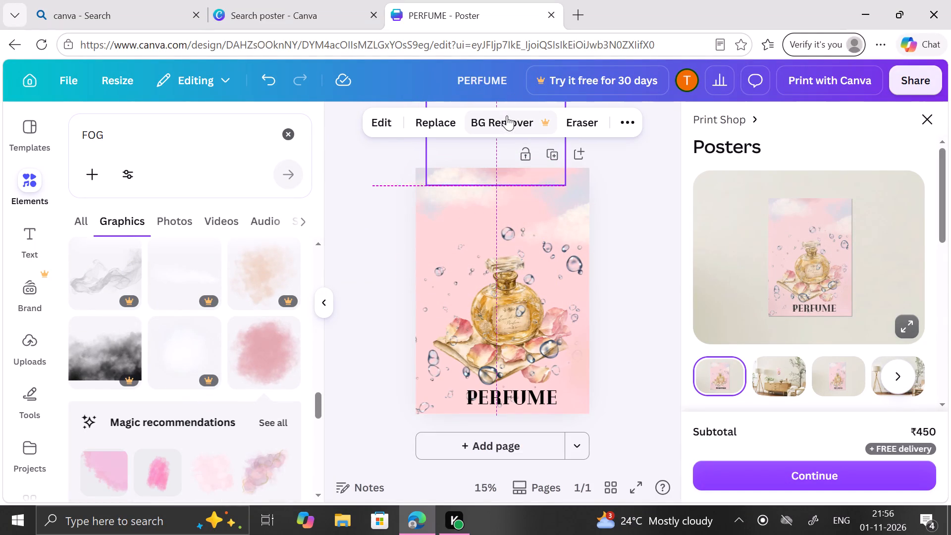
pyautogui.moveTo(507, 115); pyautogui.dragTo(507, 119)
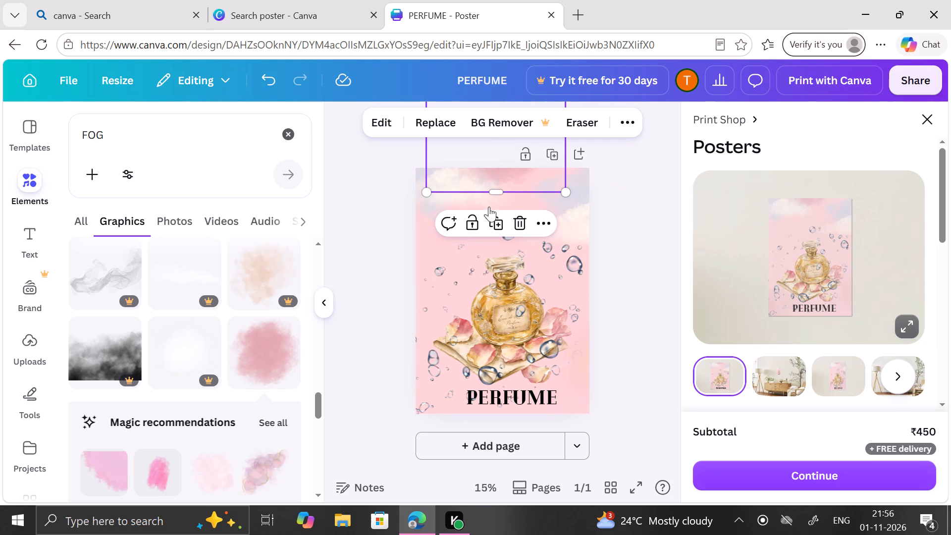
pyautogui.click(640, 192)
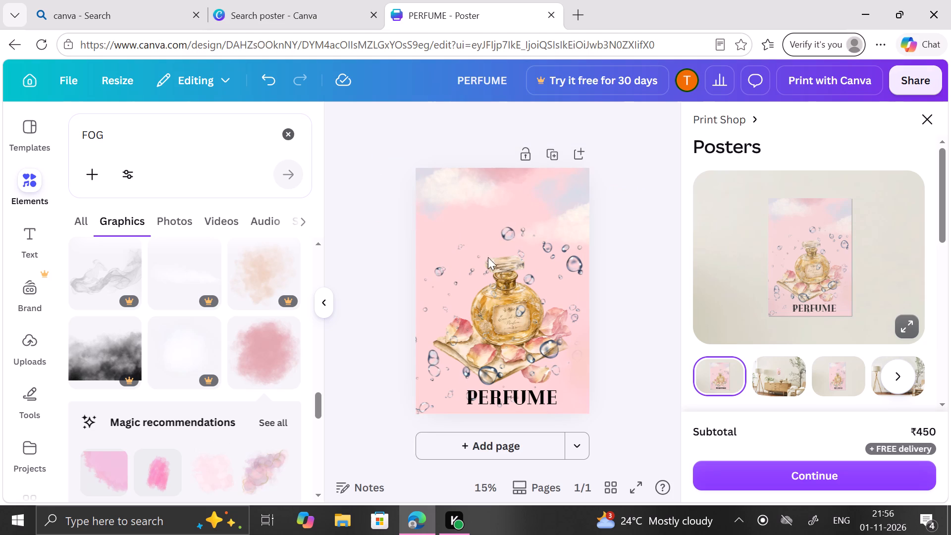
# Add the purple-pink watercolor smoke graphic from the magic recommendations and place it over the poster's top-left corner, partly outside the page.
pyautogui.click(275, 484)
pyautogui.moveTo(526, 305); pyautogui.dragTo(485, 220)
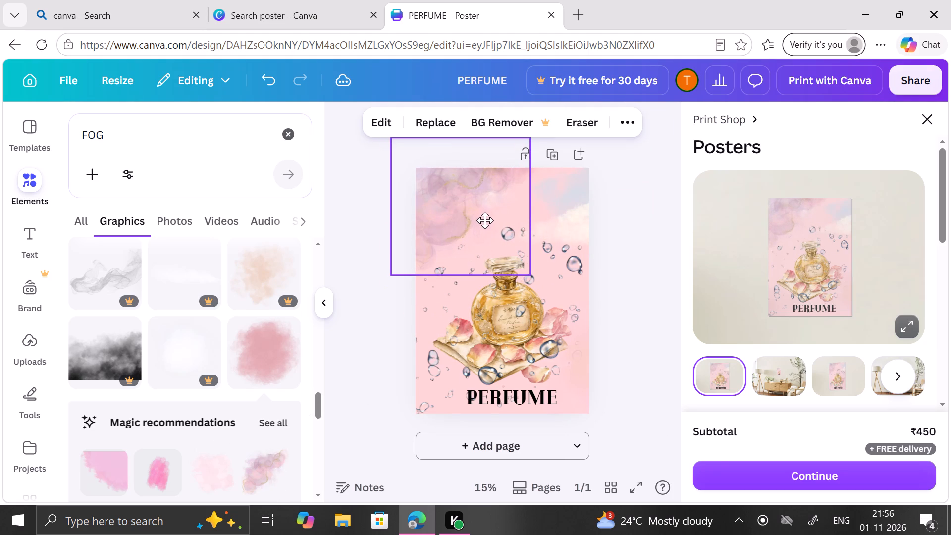
pyautogui.moveTo(485, 220); pyautogui.dragTo(485, 228)
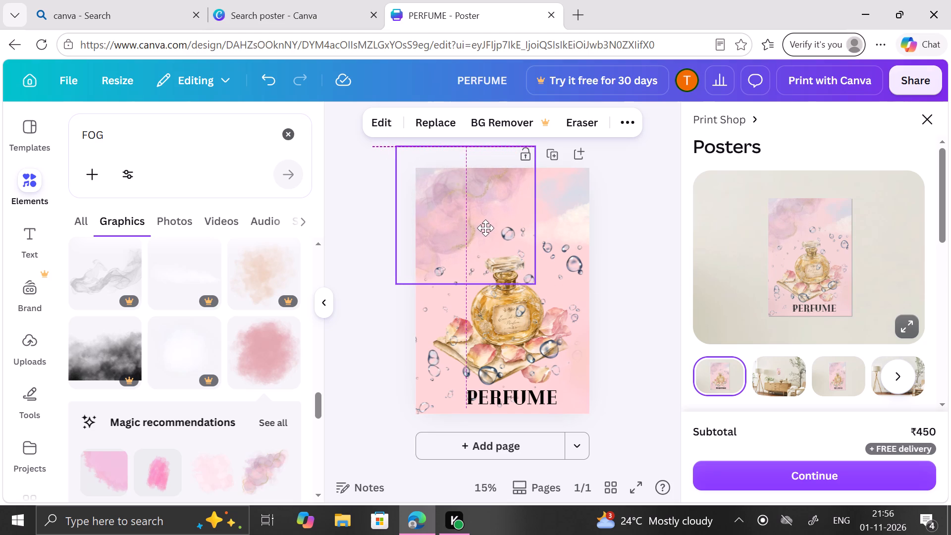
pyautogui.moveTo(485, 228); pyautogui.dragTo(485, 230)
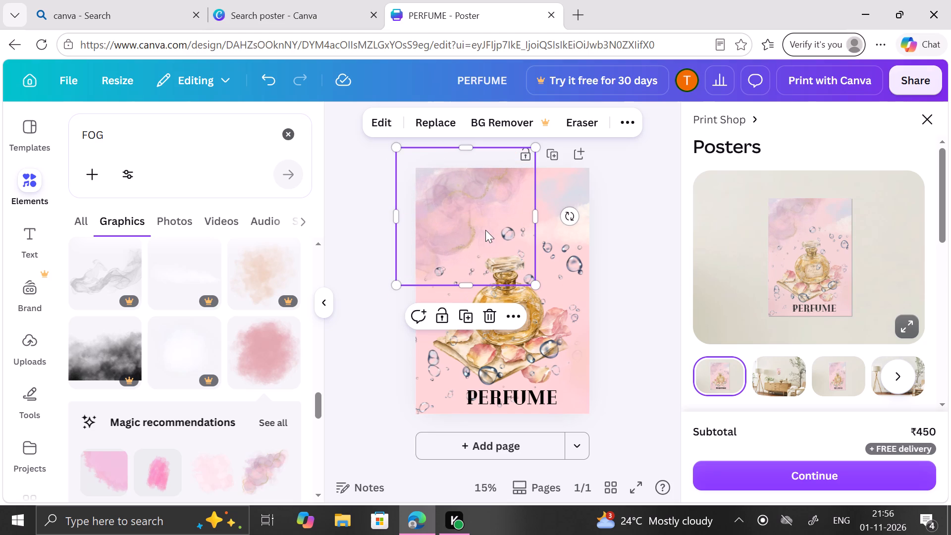
pyautogui.click(614, 180)
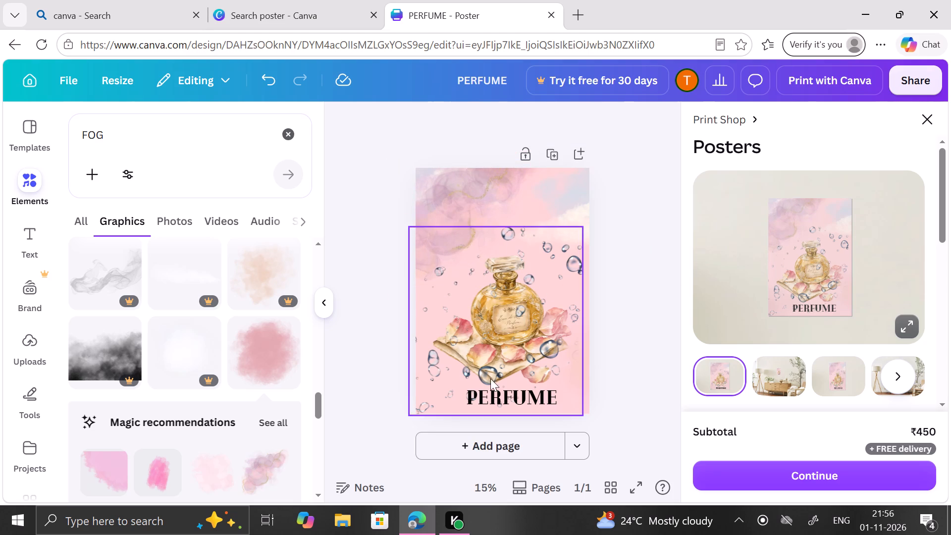
# Move the water droplets graphic up and slightly to the right over the perfume bottle, leaving most of the PERFUME heading uncovered.
pyautogui.click(520, 326)
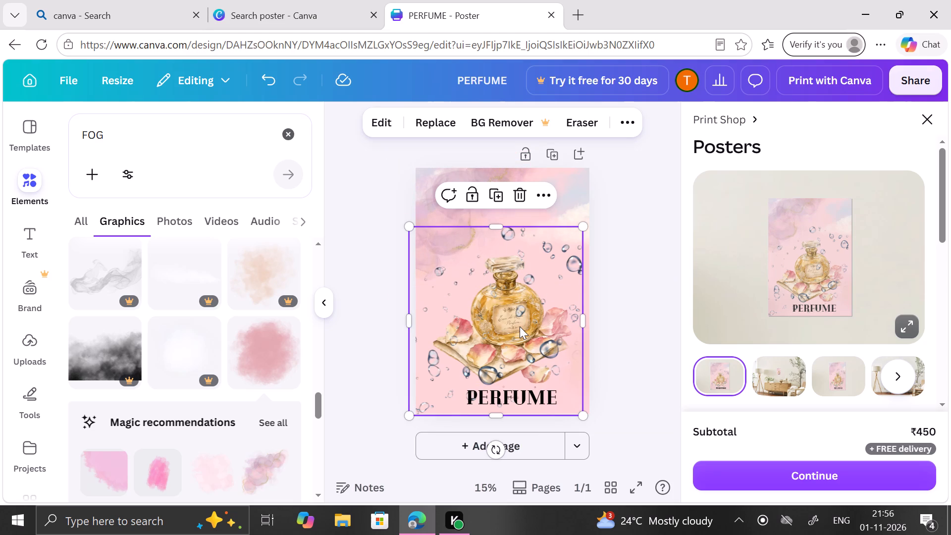
pyautogui.click(504, 323)
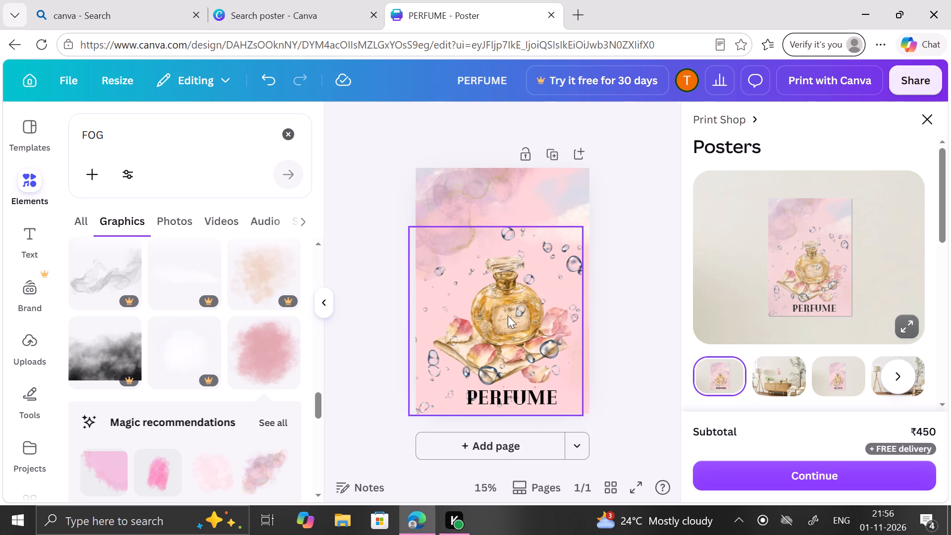
pyautogui.click(517, 290)
pyautogui.moveTo(517, 290); pyautogui.dragTo(508, 288)
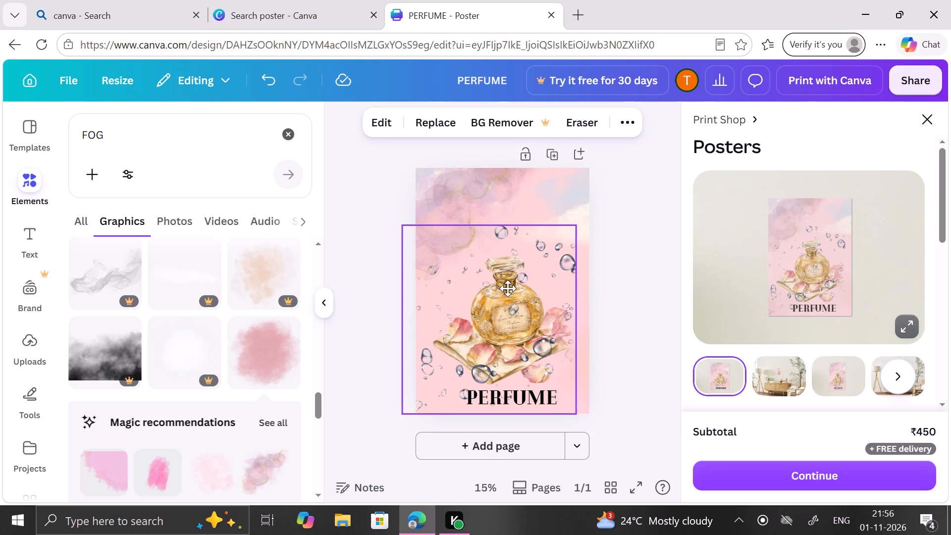
pyautogui.moveTo(508, 288); pyautogui.dragTo(523, 287)
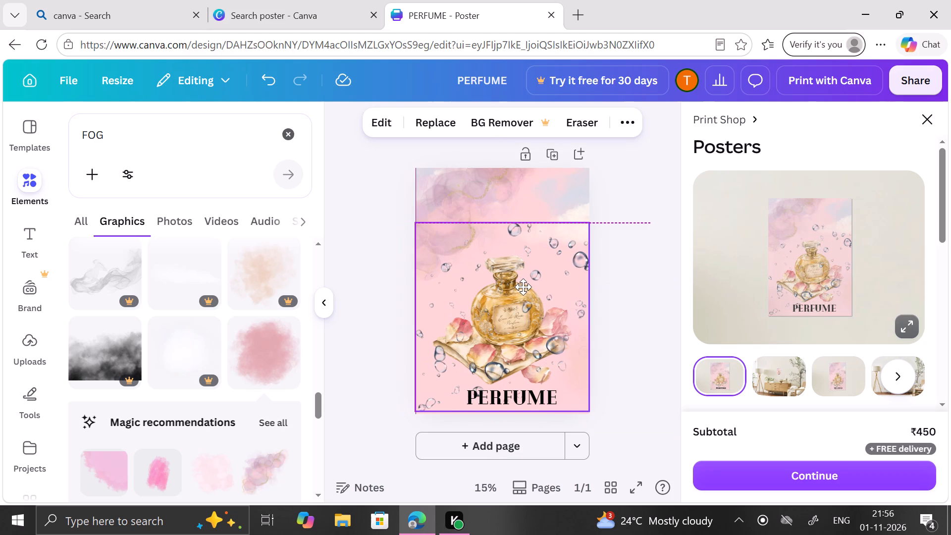
pyautogui.moveTo(523, 287); pyautogui.dragTo(524, 281)
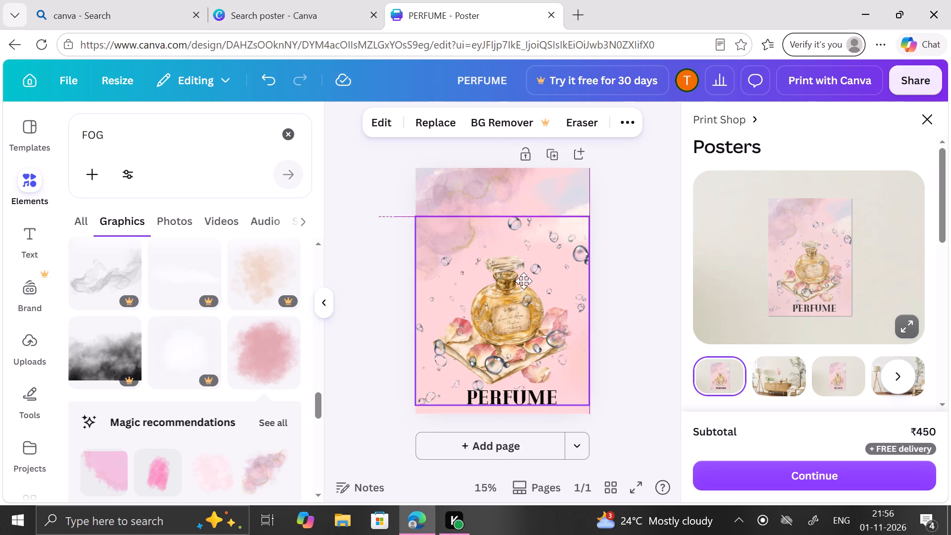
pyautogui.moveTo(524, 281); pyautogui.dragTo(524, 290)
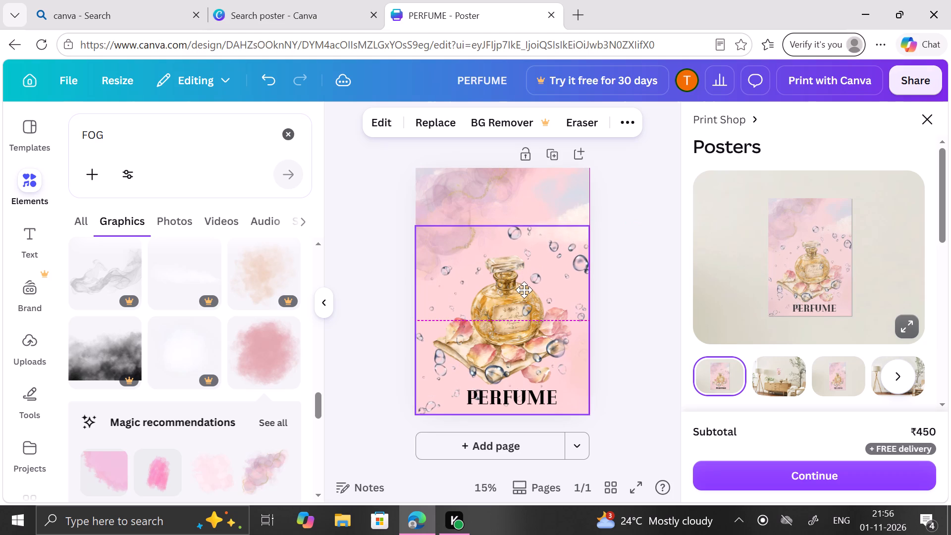
pyautogui.moveTo(524, 290); pyautogui.dragTo(526, 265)
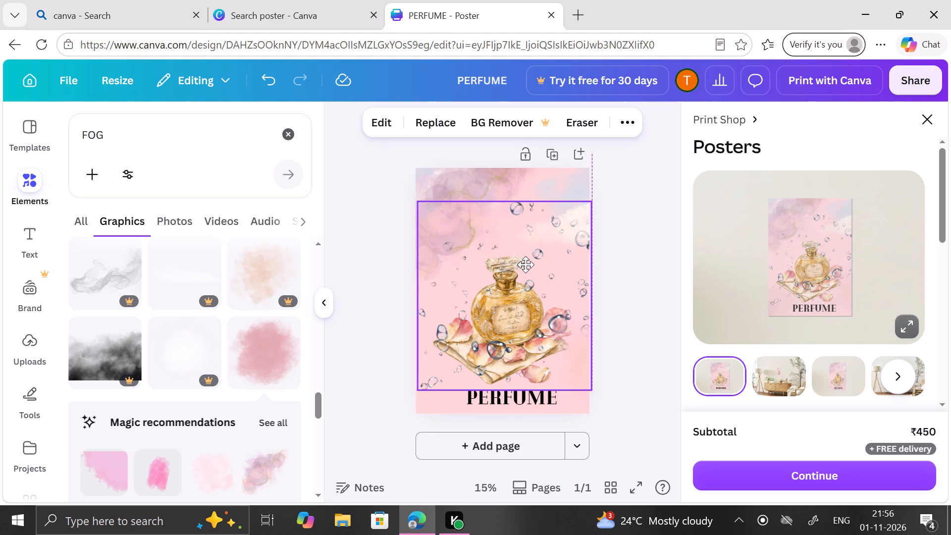
pyautogui.moveTo(526, 265); pyautogui.dragTo(526, 266)
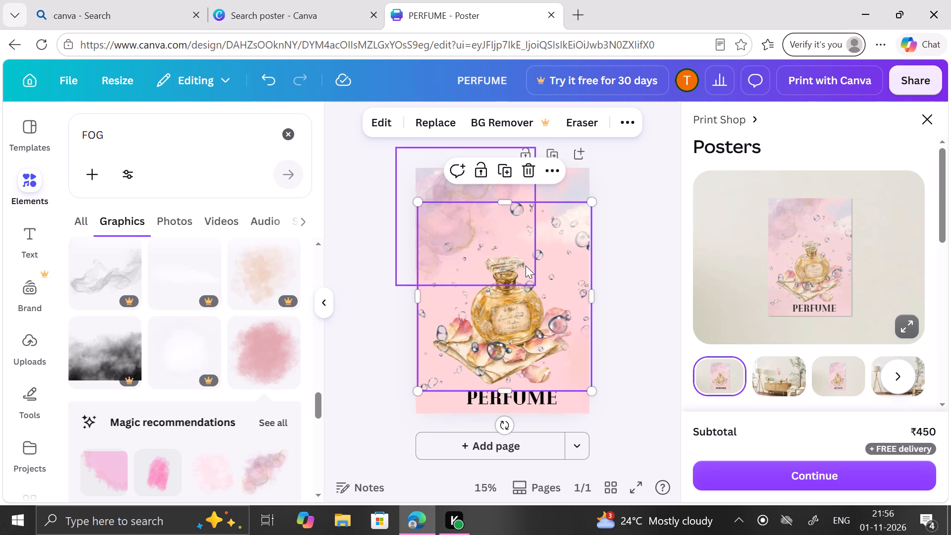
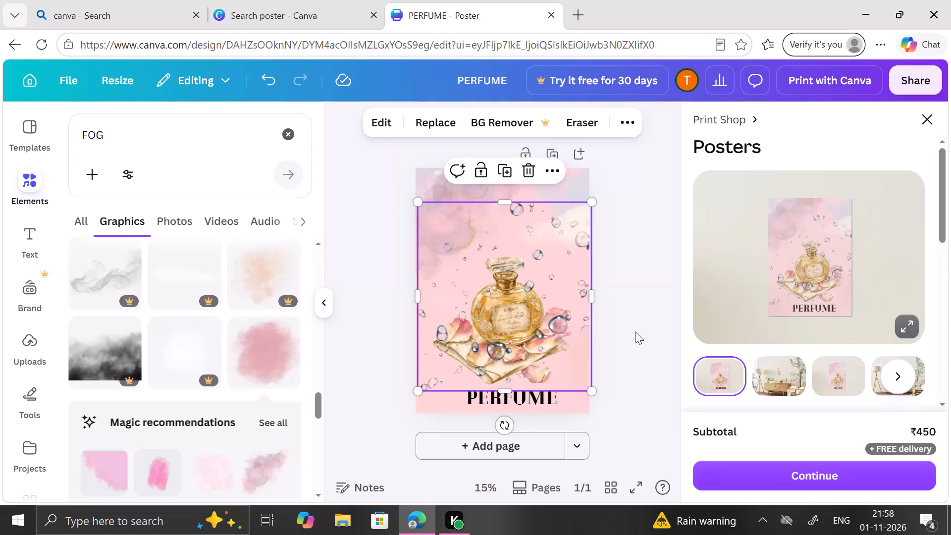
# Close the elements and print-shop side areas and add a second page to the poster design.
pyautogui.click(635, 331)
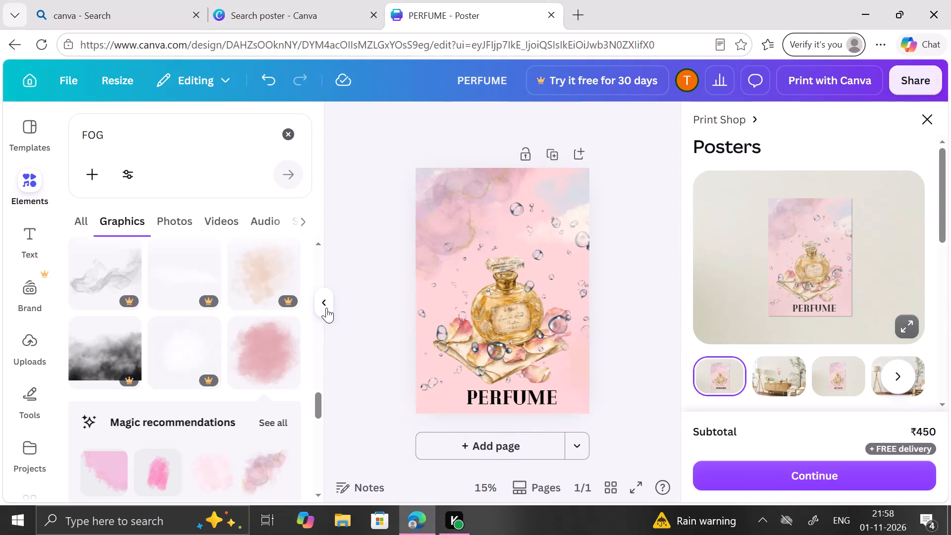
pyautogui.click(326, 308)
pyautogui.click(518, 317)
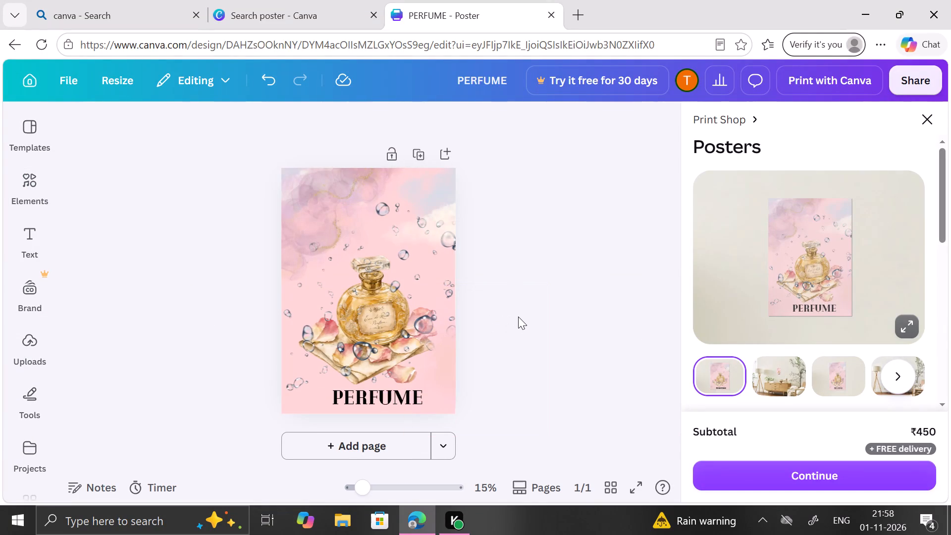
pyautogui.click(934, 118)
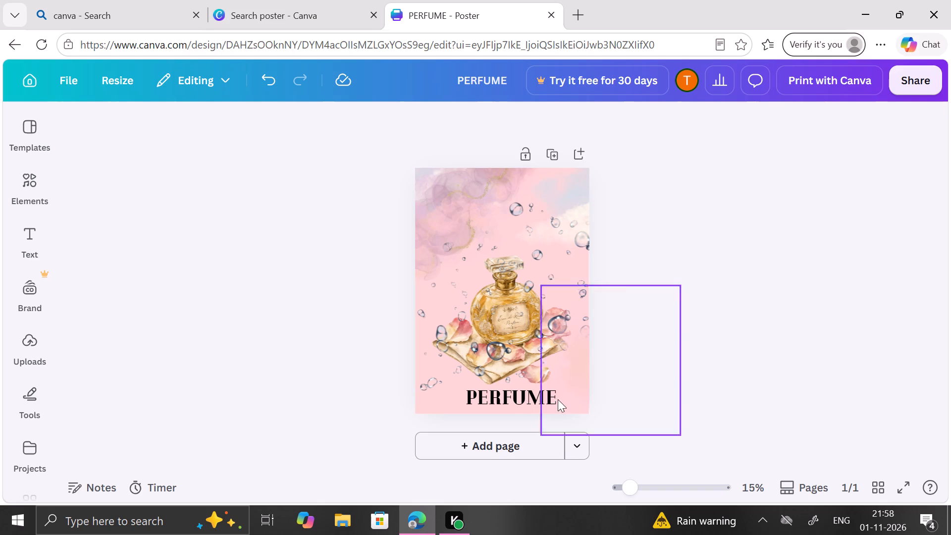
pyautogui.click(485, 450)
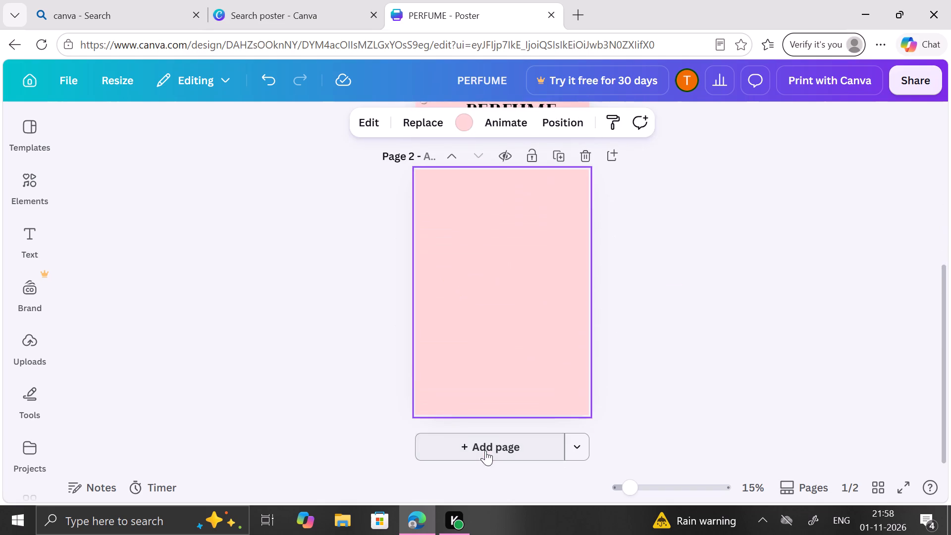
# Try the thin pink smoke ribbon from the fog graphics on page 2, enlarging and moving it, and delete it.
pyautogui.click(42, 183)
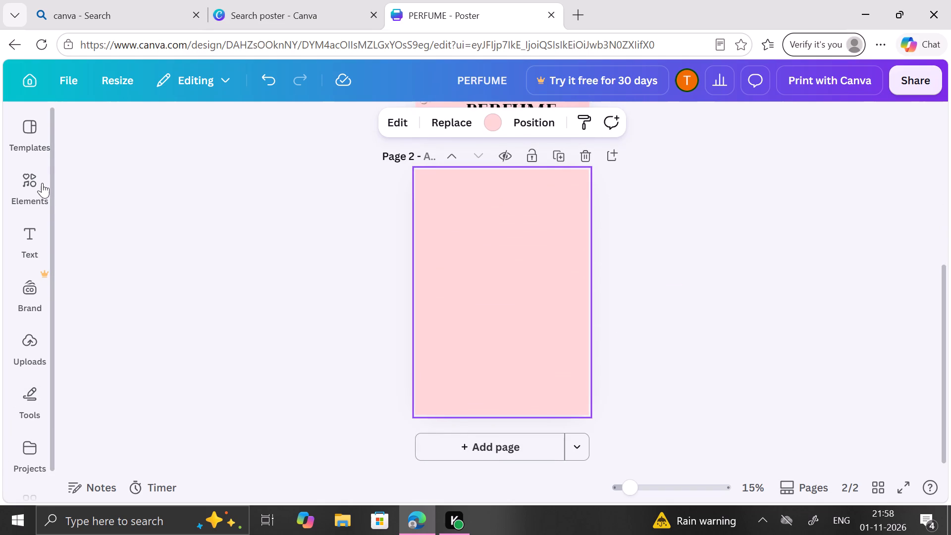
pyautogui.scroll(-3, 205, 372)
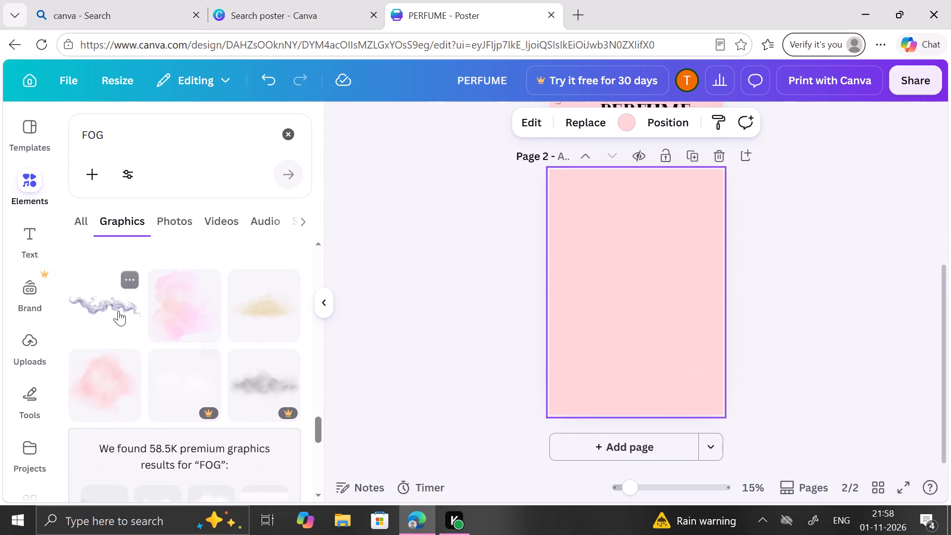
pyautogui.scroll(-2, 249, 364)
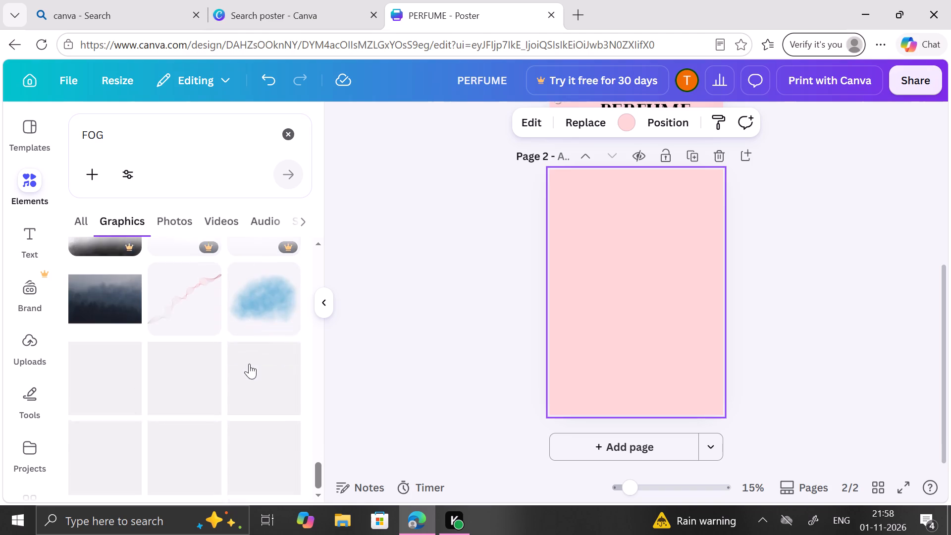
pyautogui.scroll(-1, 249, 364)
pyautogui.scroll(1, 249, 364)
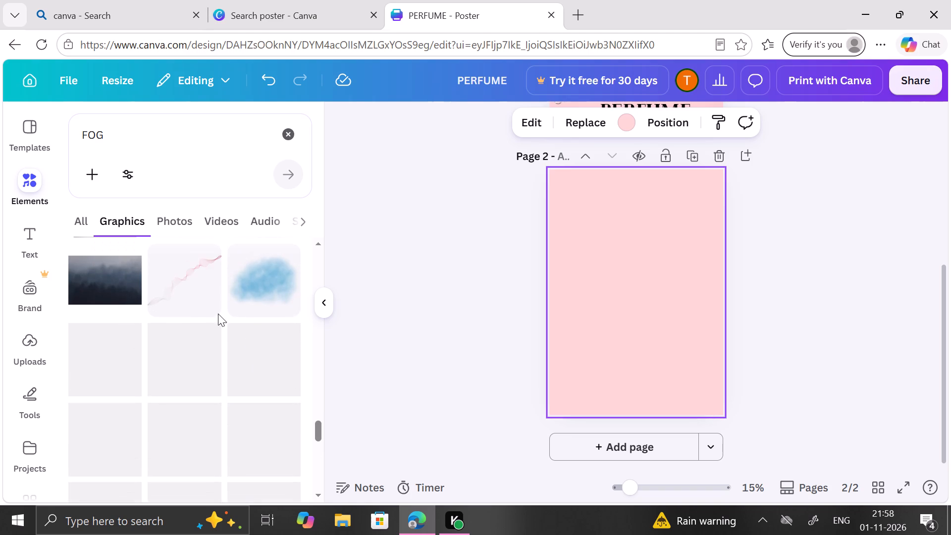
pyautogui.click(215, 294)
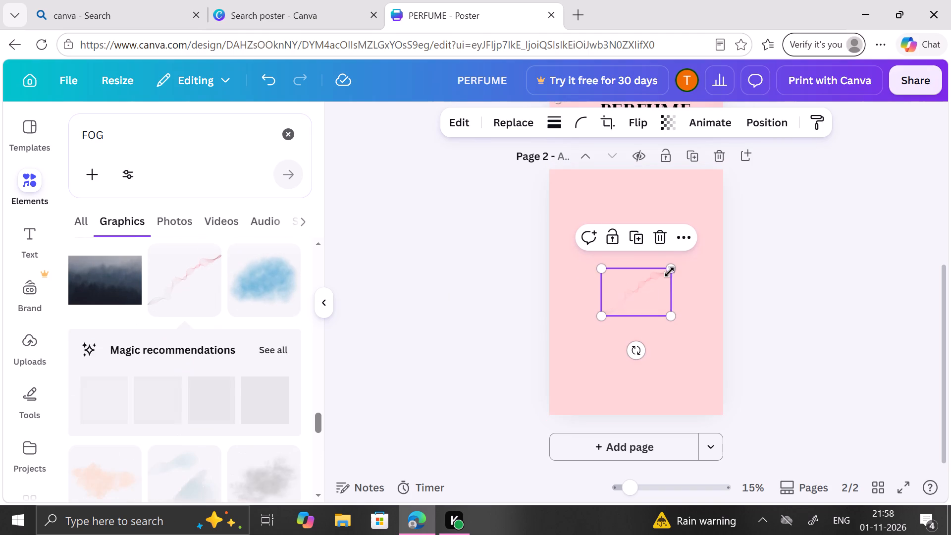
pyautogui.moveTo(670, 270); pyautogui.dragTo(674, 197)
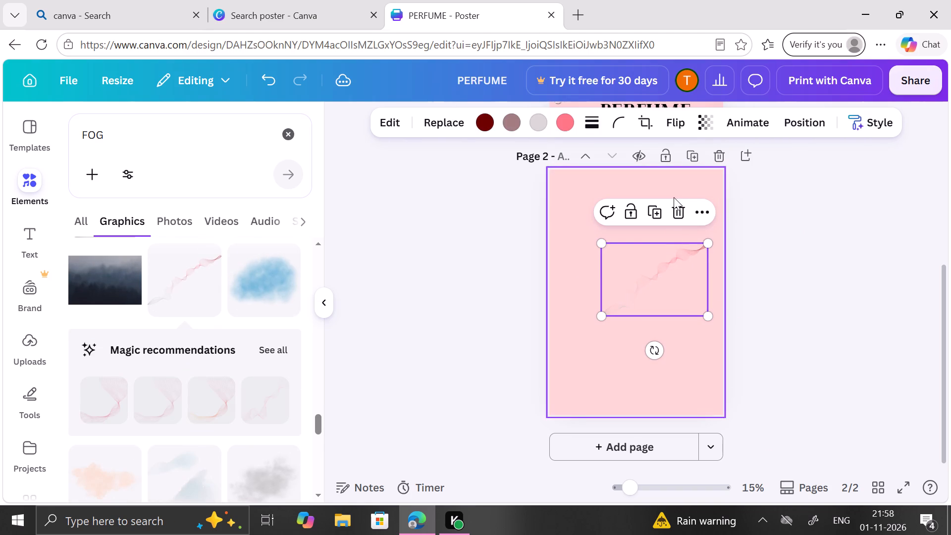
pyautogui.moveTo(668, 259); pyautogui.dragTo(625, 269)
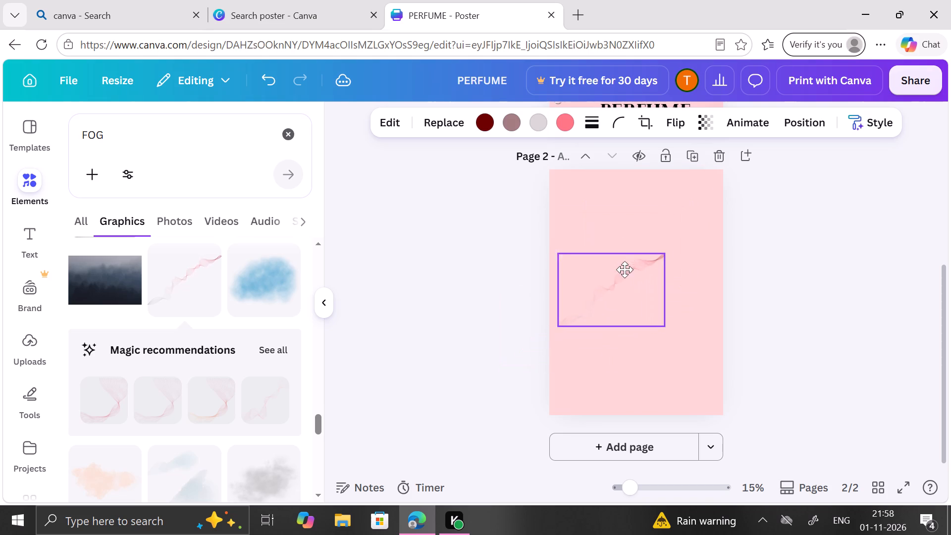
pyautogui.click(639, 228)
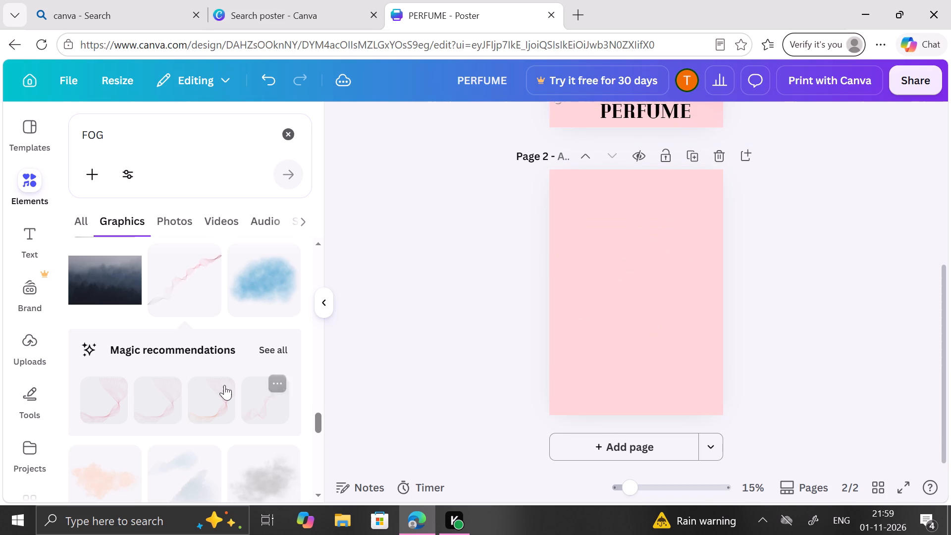
# Add the recommended Abstract Flowing Lines graphic in gradient colors to page 2, align it with the page's top-right corner and enlarge it to the full page width.
pyautogui.click(221, 385)
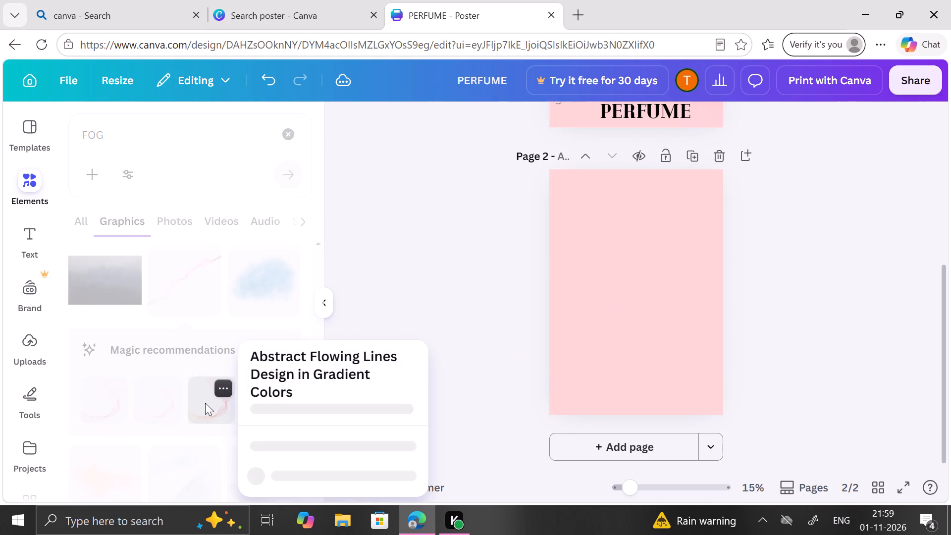
pyautogui.click(205, 403)
pyautogui.click(205, 403)
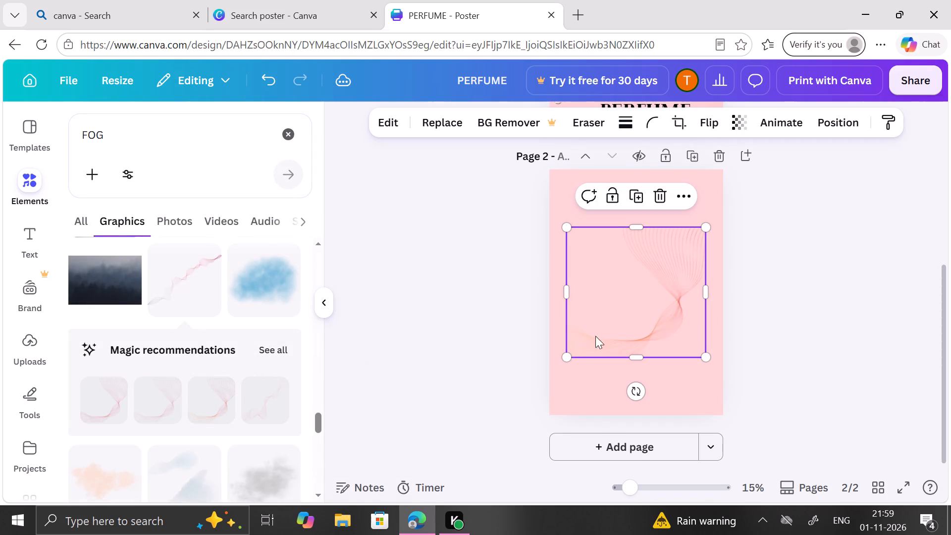
pyautogui.moveTo(622, 315); pyautogui.dragTo(646, 267)
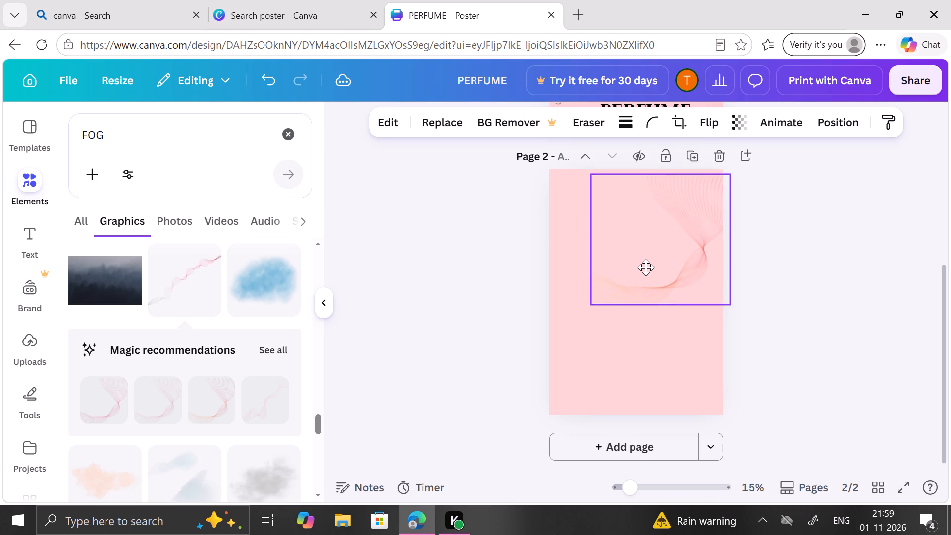
pyautogui.moveTo(646, 267); pyautogui.dragTo(639, 255)
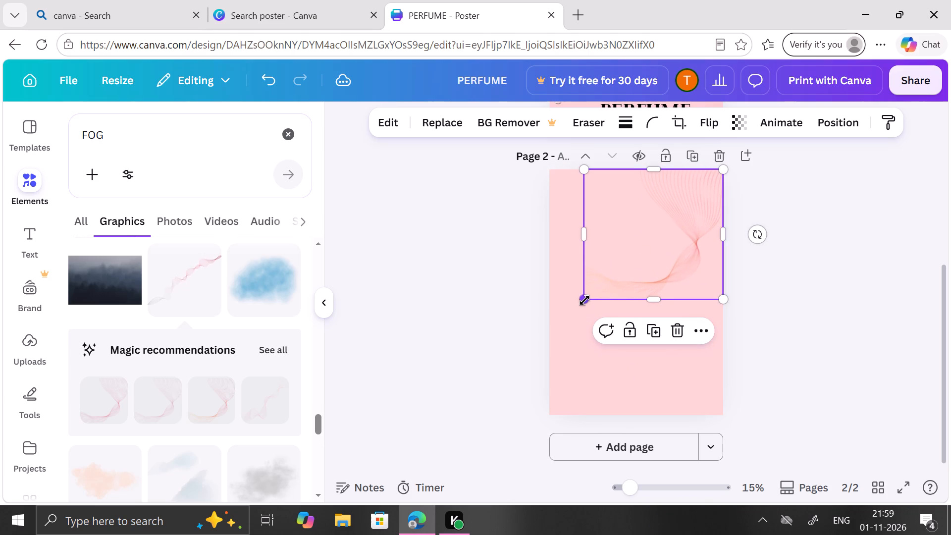
pyautogui.moveTo(584, 300); pyautogui.dragTo(597, 367)
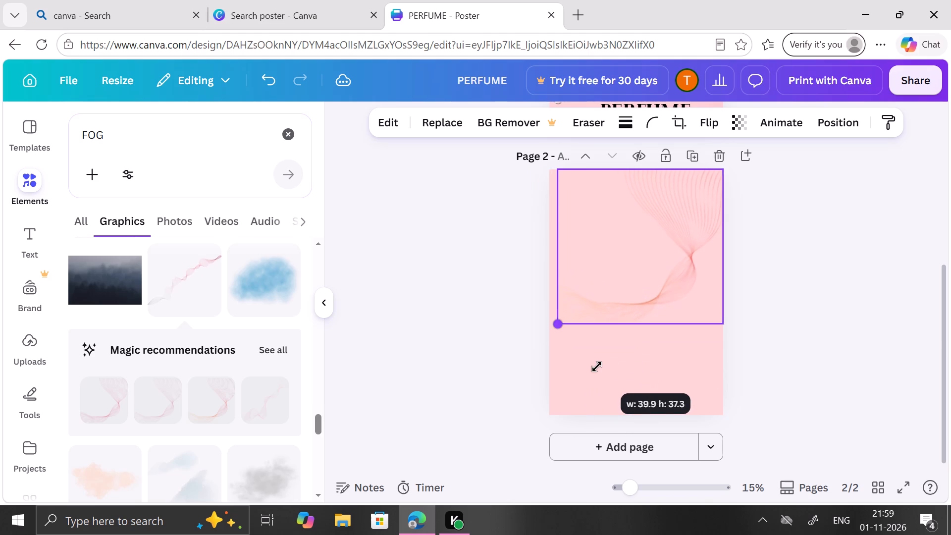
pyautogui.moveTo(597, 367); pyautogui.dragTo(594, 384)
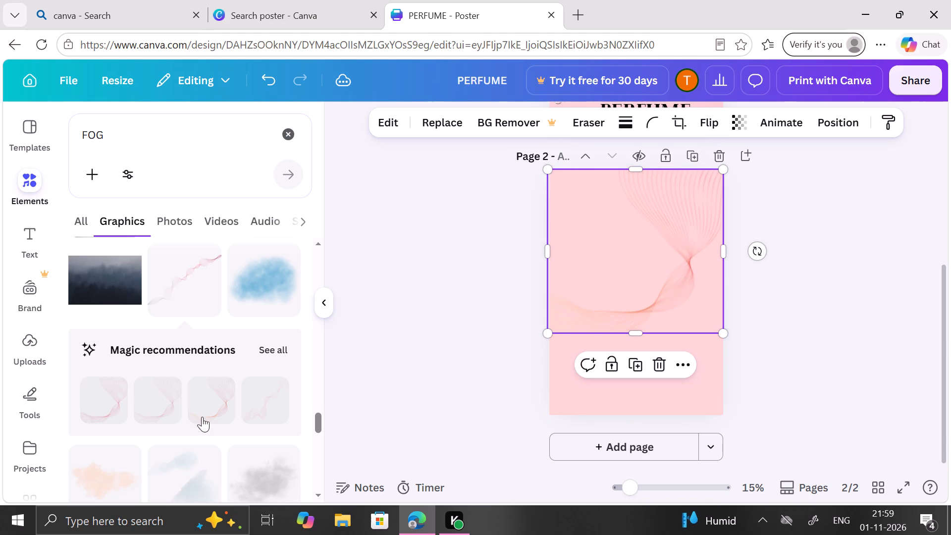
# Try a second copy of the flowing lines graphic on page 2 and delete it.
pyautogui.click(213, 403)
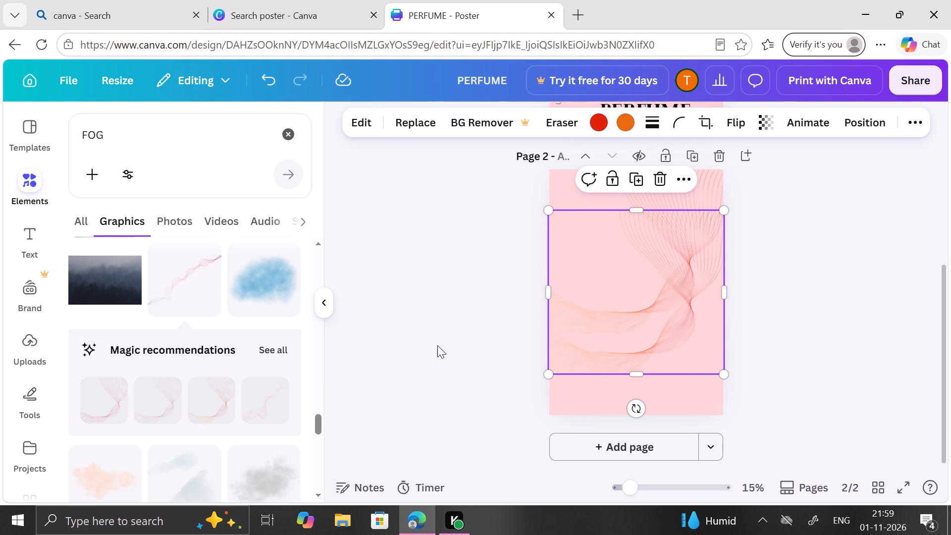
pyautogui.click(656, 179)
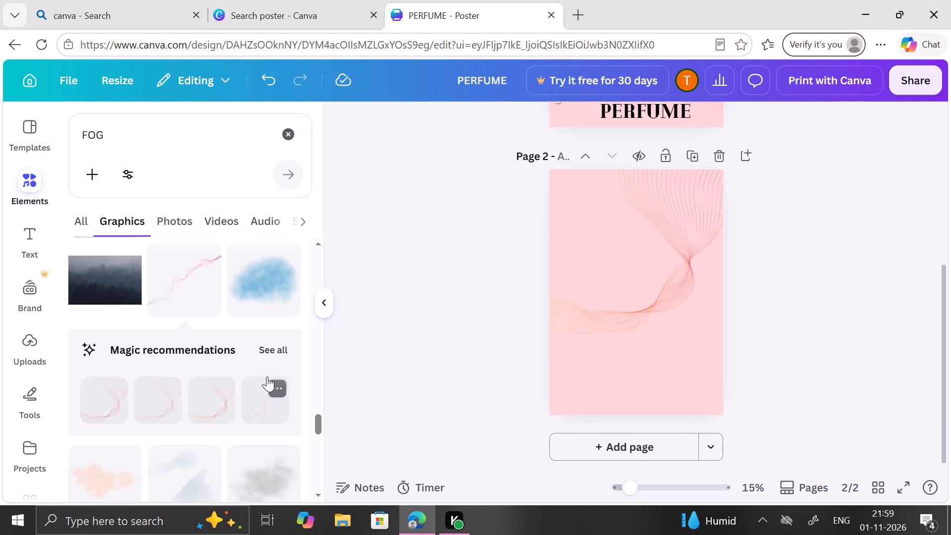
# Add the faint pink wavy lines graphic from the magic recommendations and place it at page 2's bottom-left corner, slightly outside the left edge.
pyautogui.click(276, 408)
pyautogui.moveTo(591, 283); pyautogui.dragTo(597, 347)
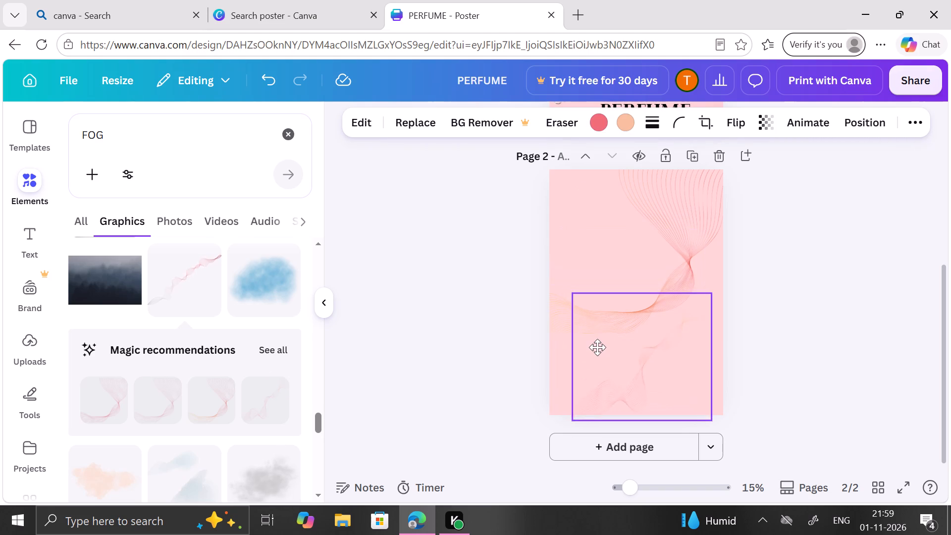
pyautogui.moveTo(597, 347); pyautogui.dragTo(571, 326)
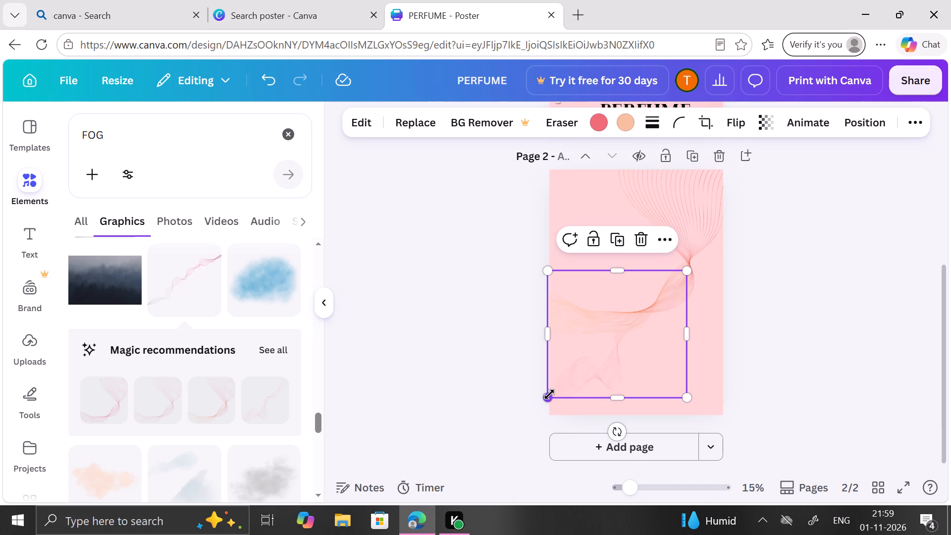
pyautogui.moveTo(549, 394); pyautogui.dragTo(555, 439)
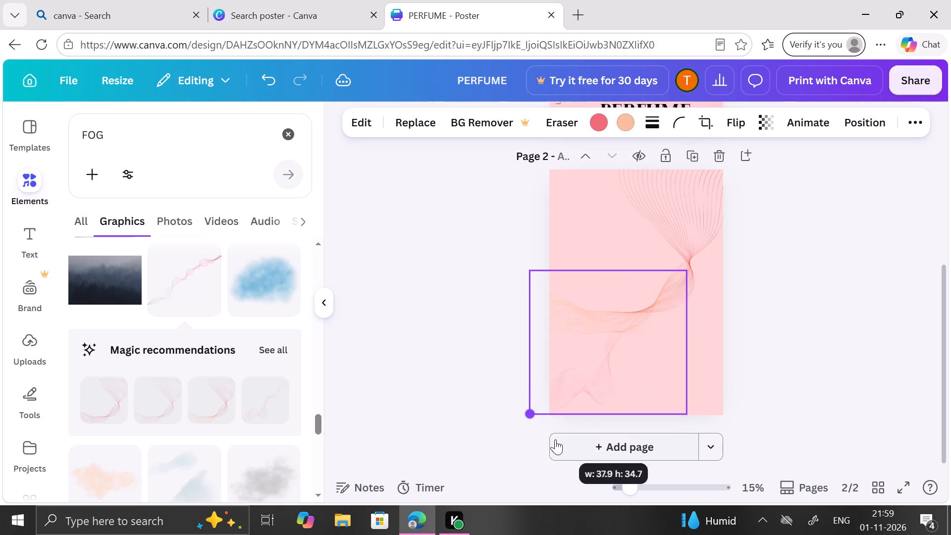
pyautogui.moveTo(555, 439); pyautogui.dragTo(546, 534)
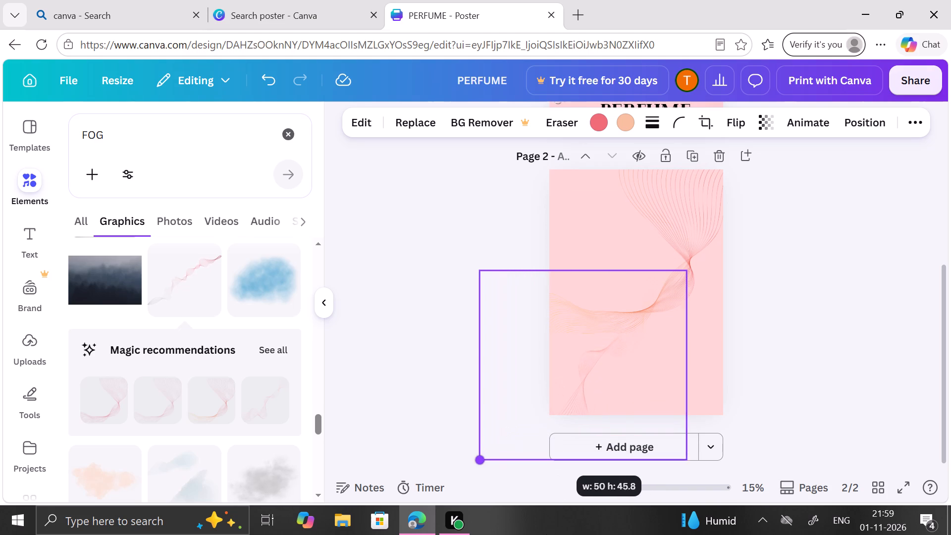
pyautogui.moveTo(546, 534); pyautogui.dragTo(621, 475)
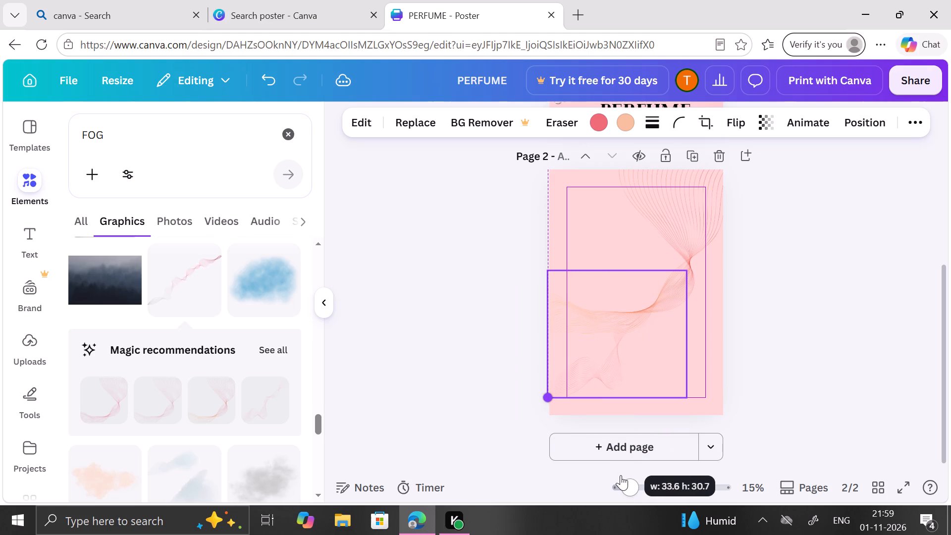
pyautogui.moveTo(621, 475); pyautogui.dragTo(623, 475)
pyautogui.moveTo(615, 377); pyautogui.dragTo(615, 381)
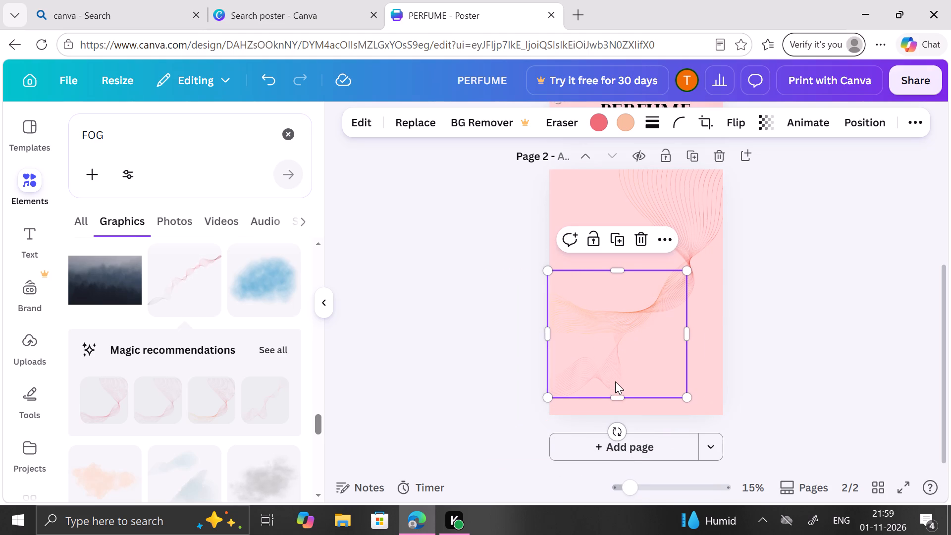
pyautogui.moveTo(615, 381); pyautogui.dragTo(604, 396)
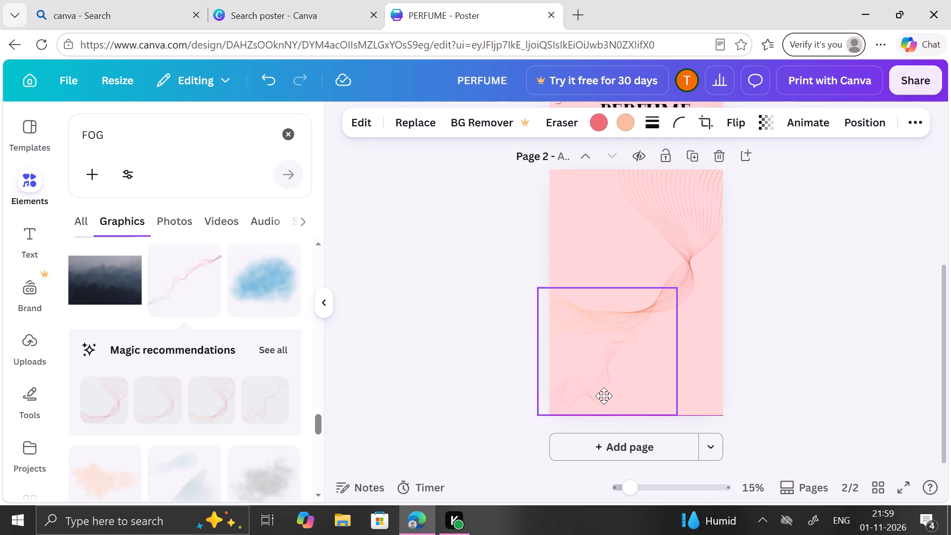
pyautogui.moveTo(604, 396); pyautogui.dragTo(605, 393)
pyautogui.click(775, 335)
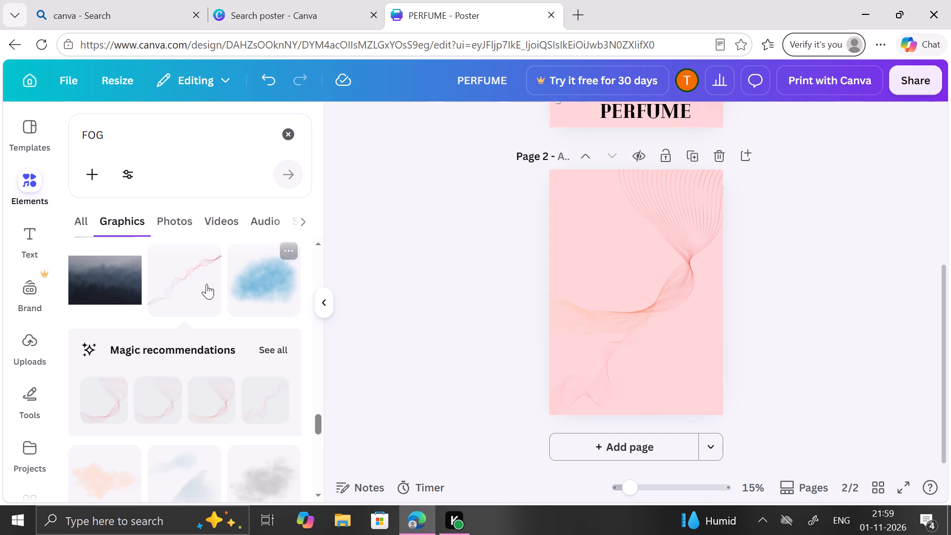
# Search the elements for perfume and add the round rose-red bottle graphic with the ribbon bow to page 2.
pyautogui.click(28, 194)
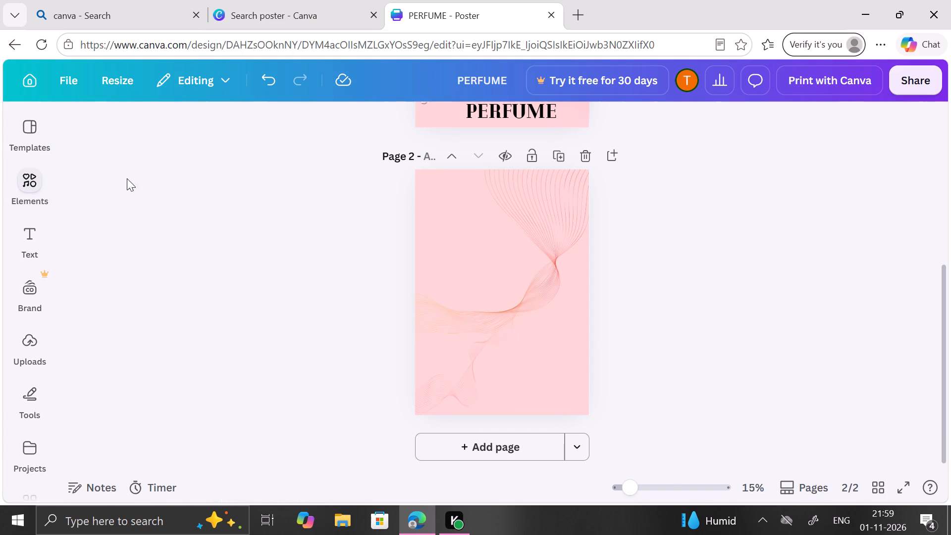
pyautogui.click(21, 185)
pyautogui.click(280, 131)
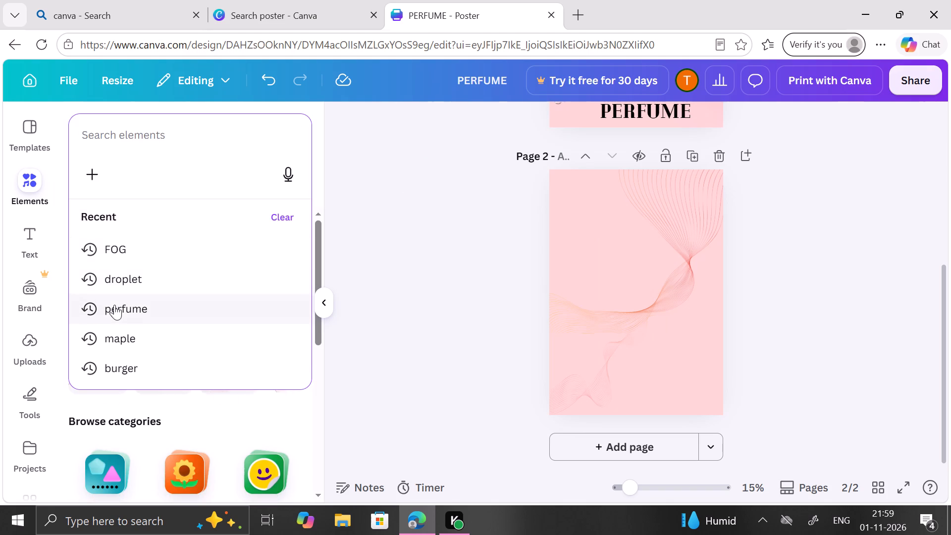
pyautogui.click(114, 305)
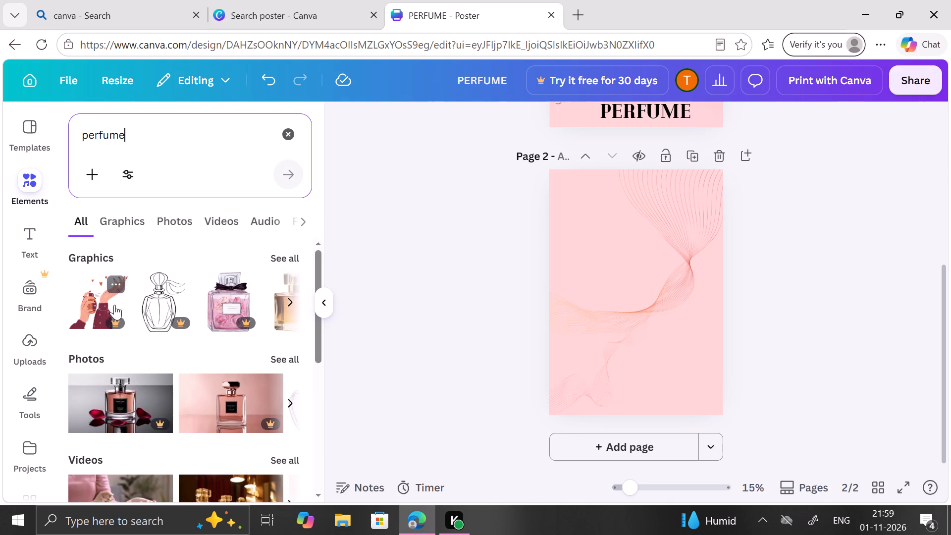
pyautogui.click(293, 259)
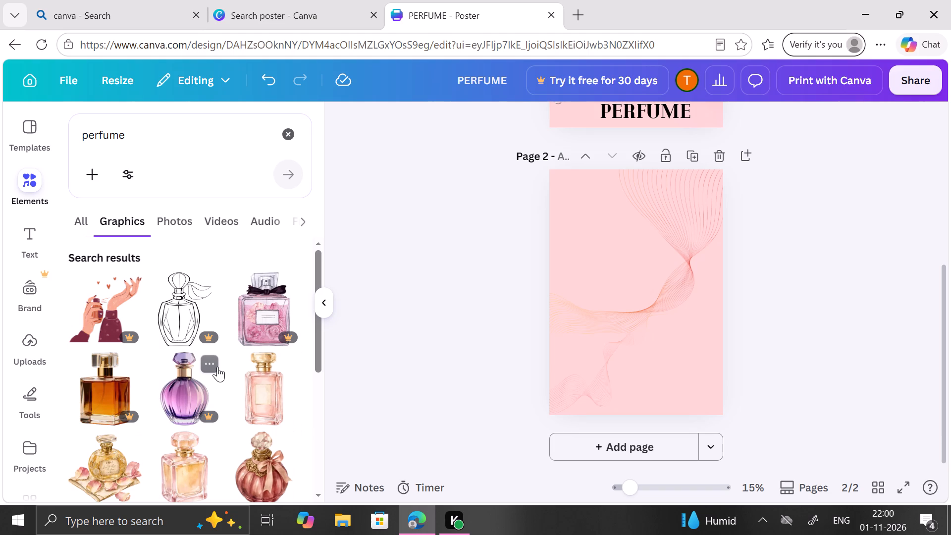
pyautogui.scroll(-2, 217, 367)
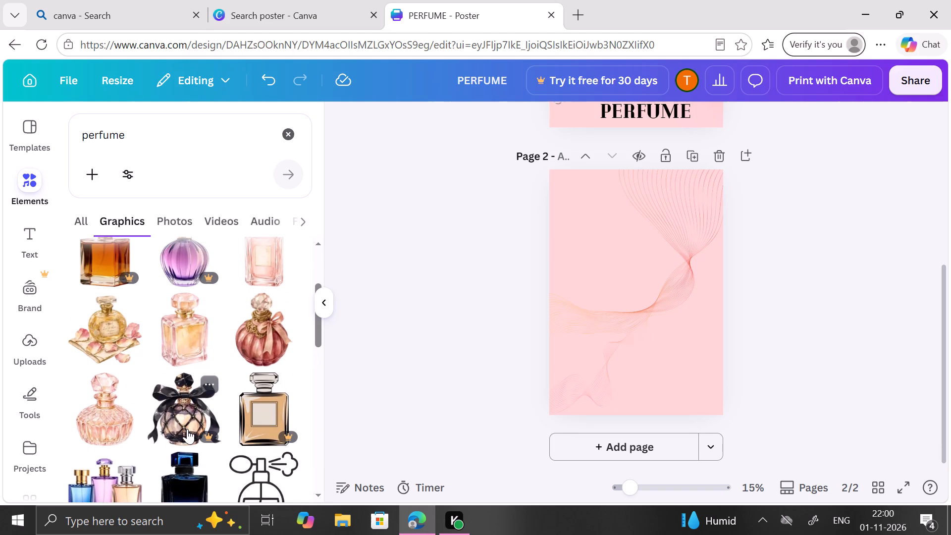
pyautogui.click(252, 347)
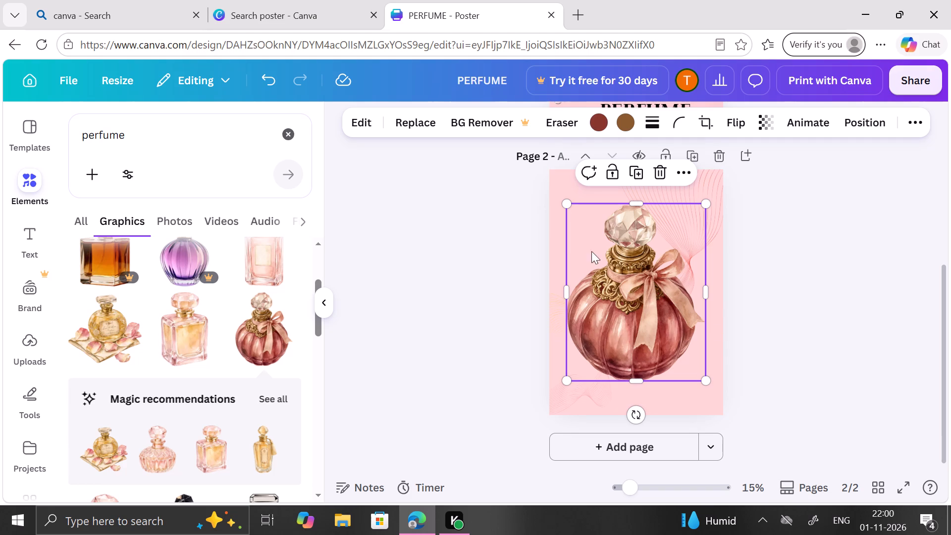
# Delete the round rose-red perfume bottle graphic from page 2.
pyautogui.click(659, 177)
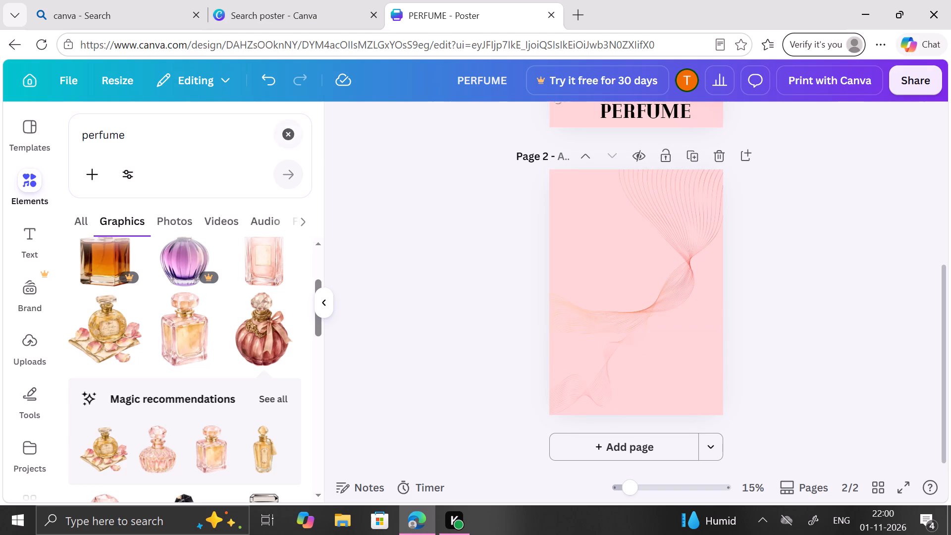
# Search the elements for table and add the round pink-topped table graphic with the black pedestal to page 2.
pyautogui.click(297, 134)
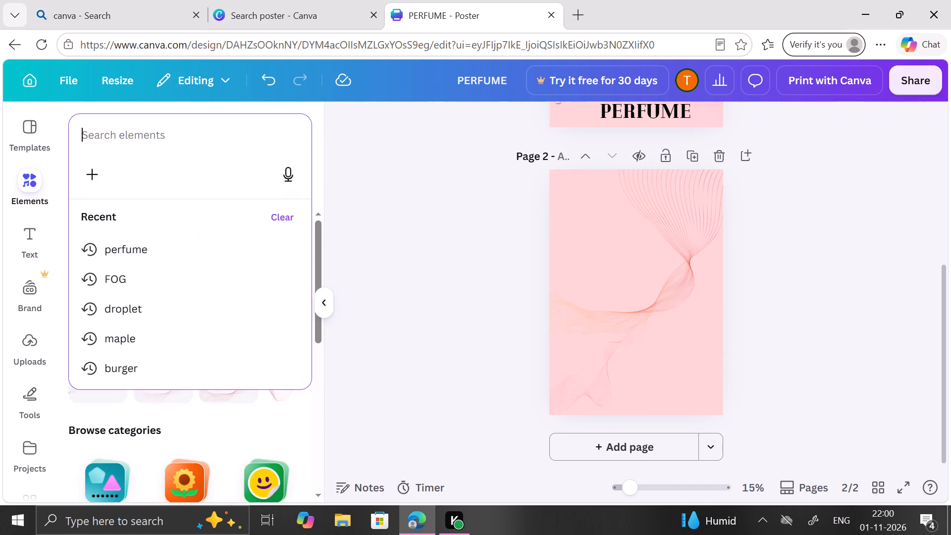
pyautogui.write('TA')
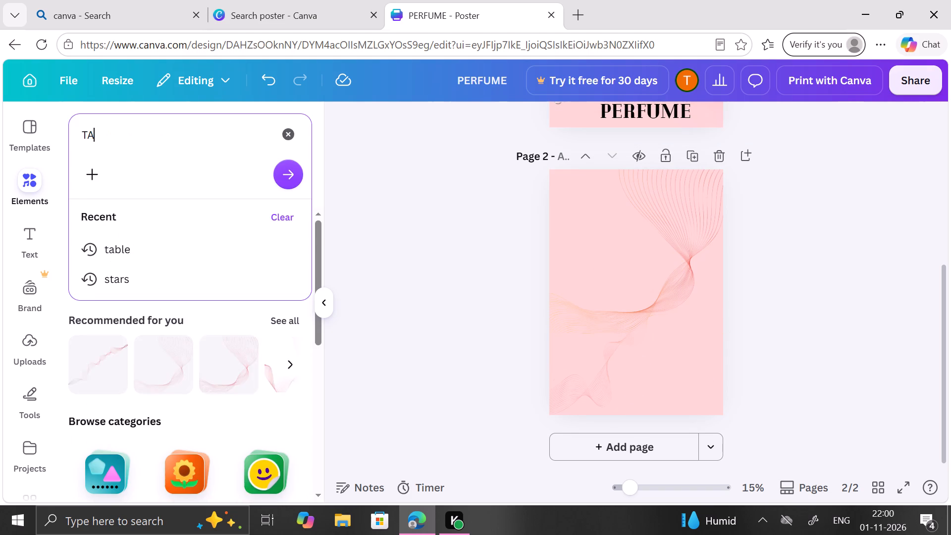
pyautogui.press('BackSpace')
pyautogui.press('a')
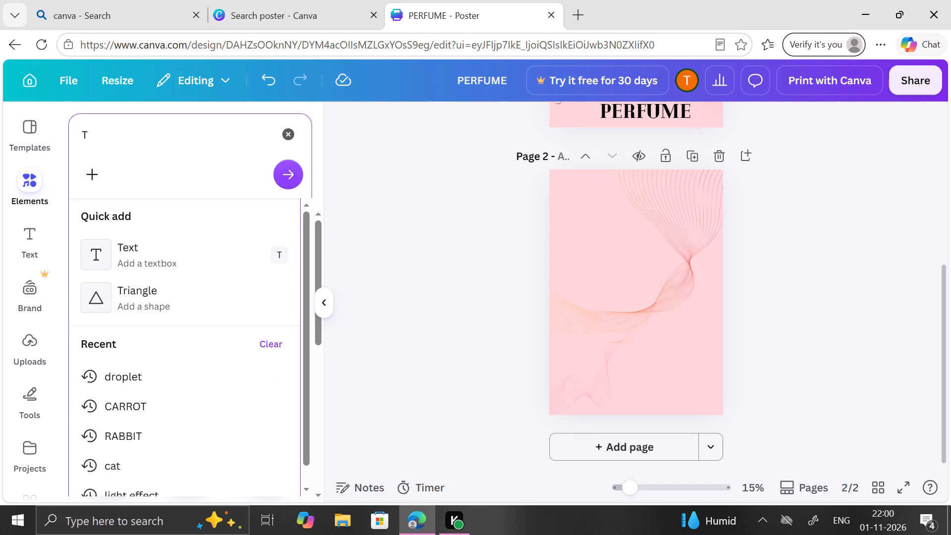
pyautogui.press('b')
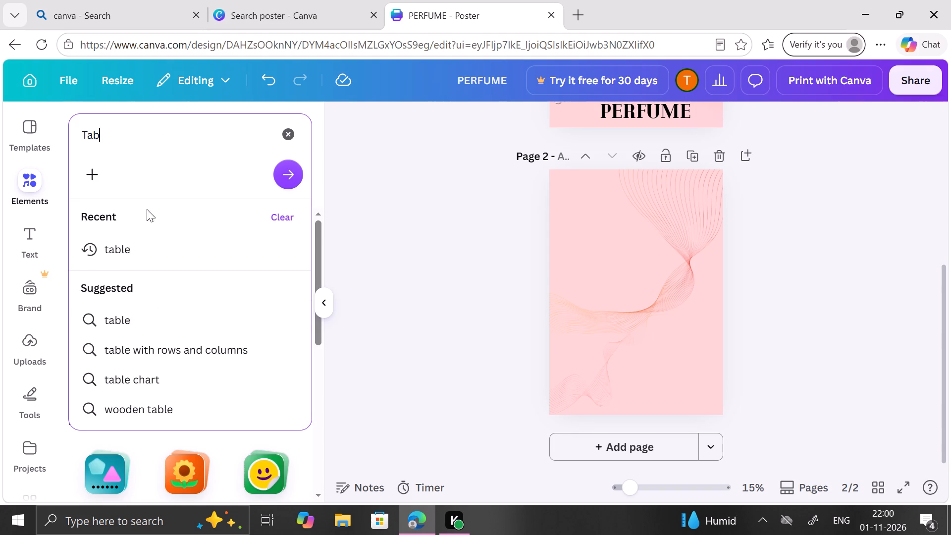
pyautogui.click(130, 248)
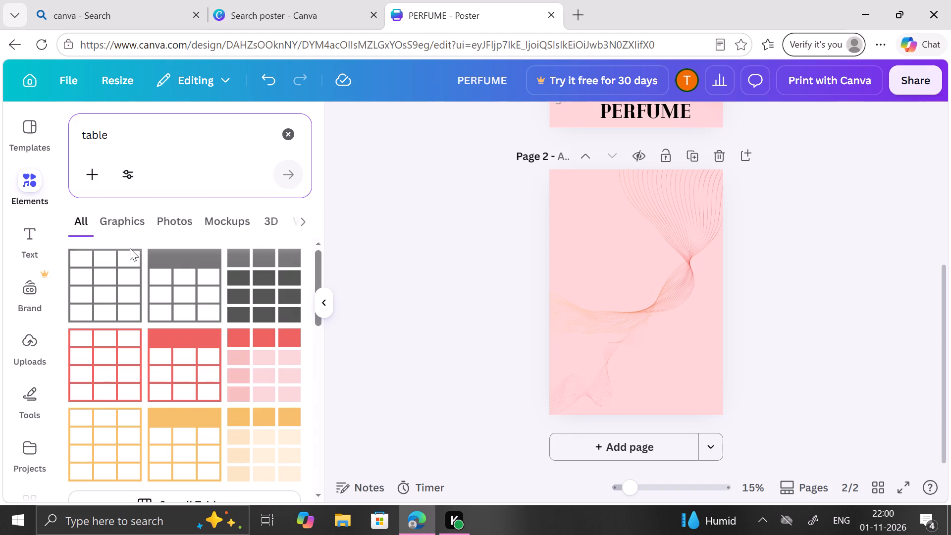
pyautogui.scroll(-6, 130, 248)
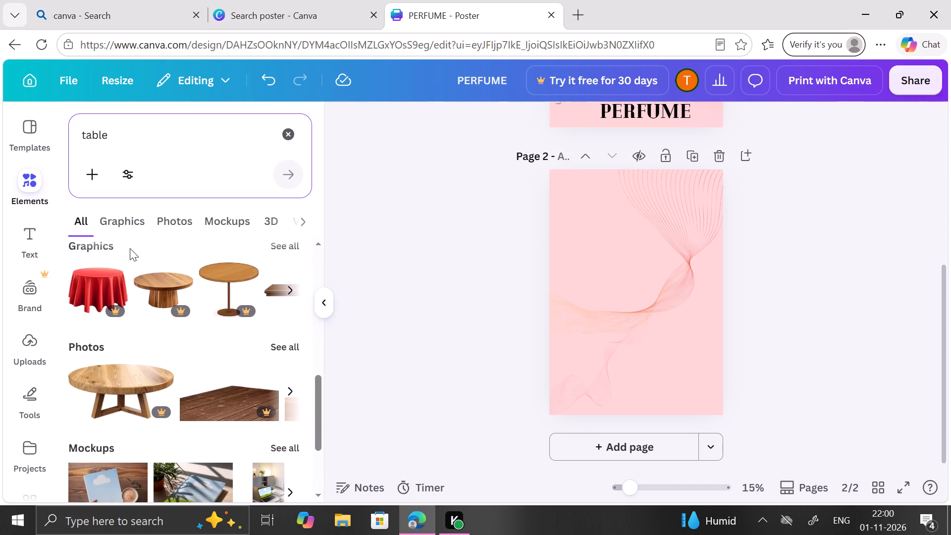
pyautogui.scroll(-3, 130, 248)
pyautogui.scroll(1, 130, 248)
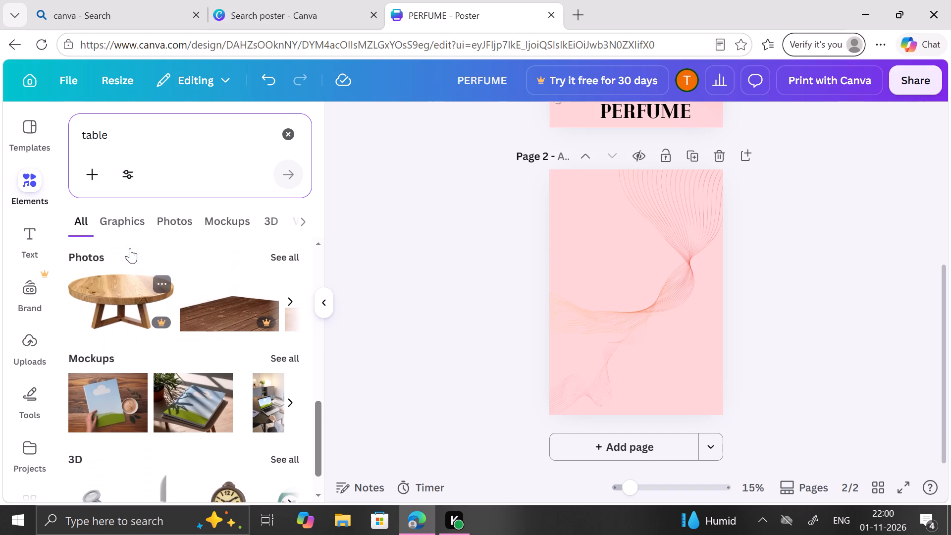
pyautogui.scroll(2, 130, 248)
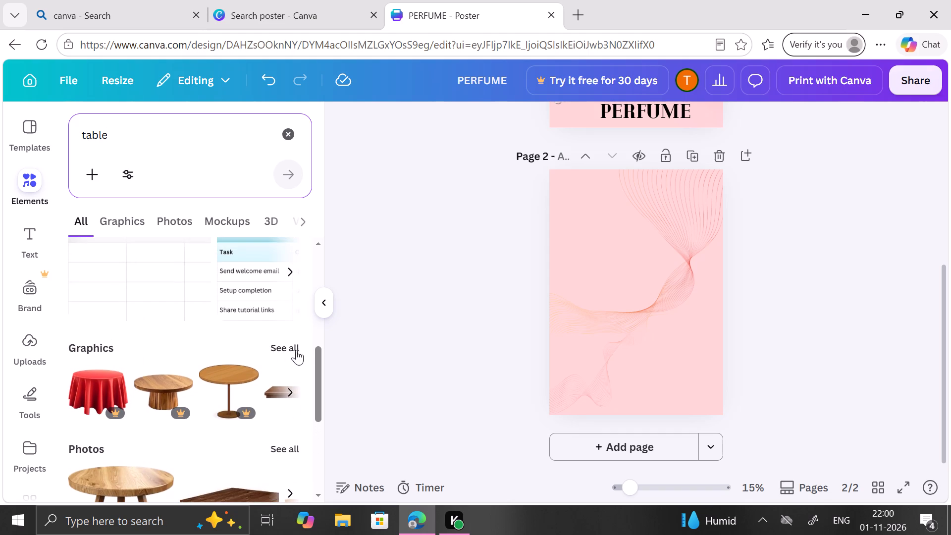
pyautogui.click(293, 348)
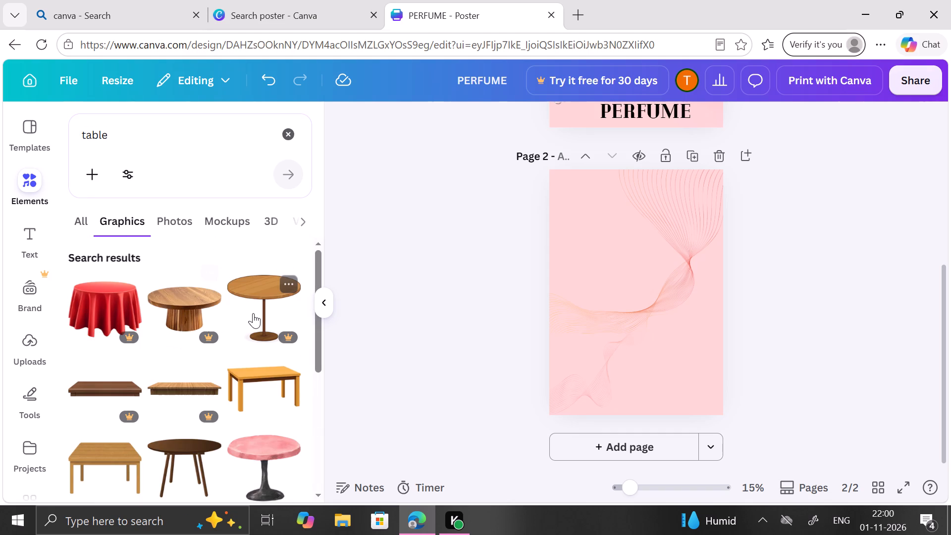
pyautogui.scroll(-2, 253, 313)
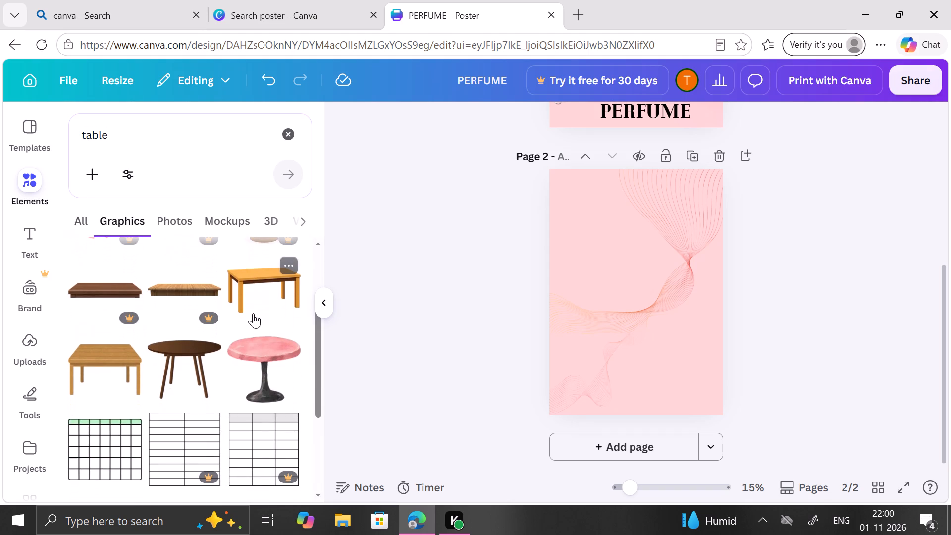
pyautogui.scroll(1, 253, 313)
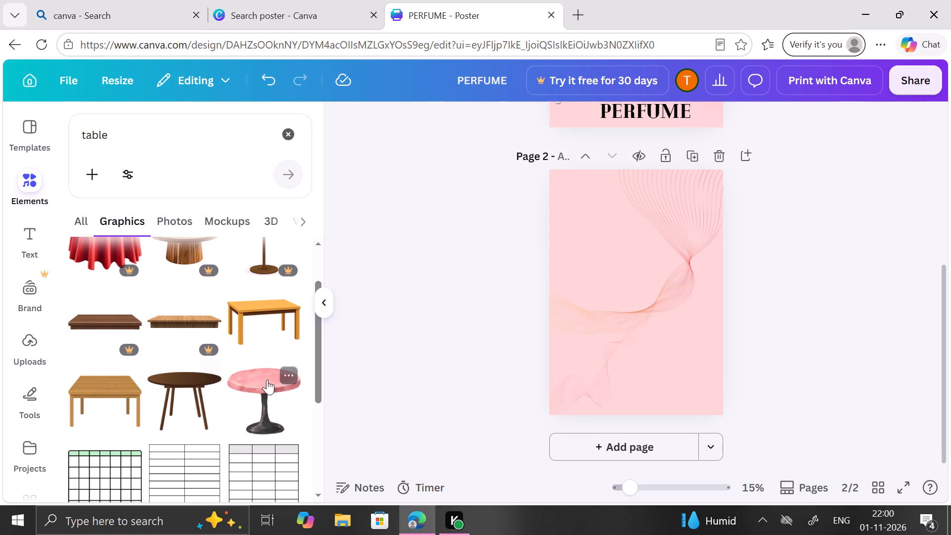
pyautogui.click(255, 379)
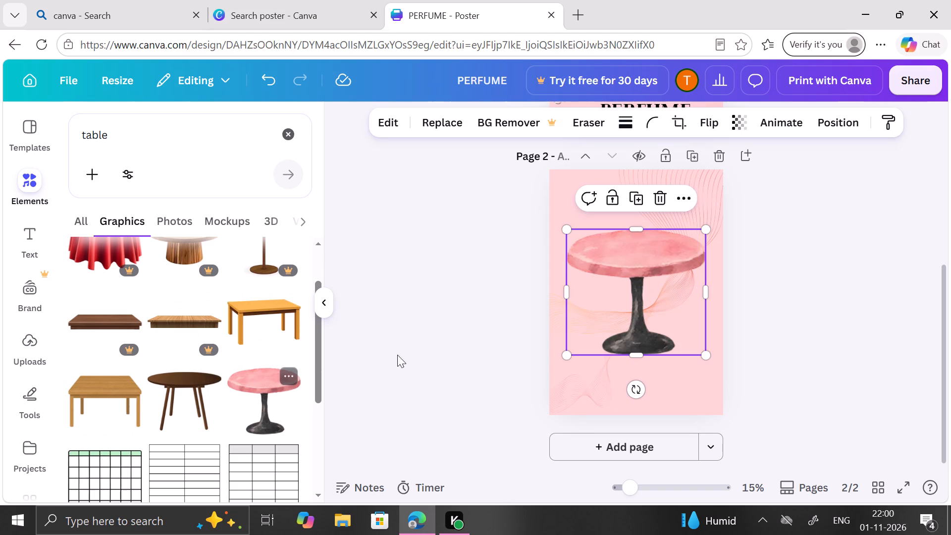
# Move the pink table down so that it stands centered at page 2's bottom edge, with its whole base on the page.
pyautogui.moveTo(600, 303); pyautogui.dragTo(599, 361)
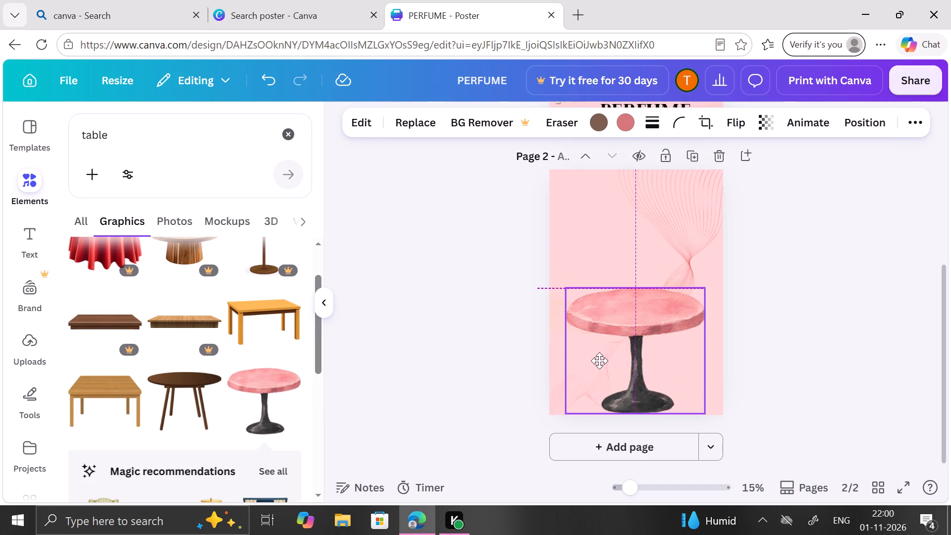
pyautogui.moveTo(599, 361); pyautogui.dragTo(599, 374)
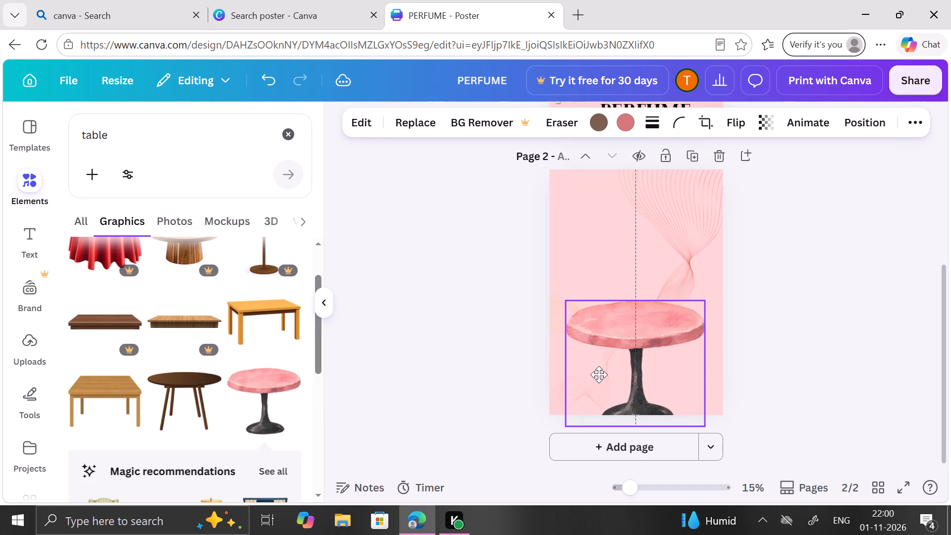
pyautogui.moveTo(599, 374); pyautogui.dragTo(599, 361)
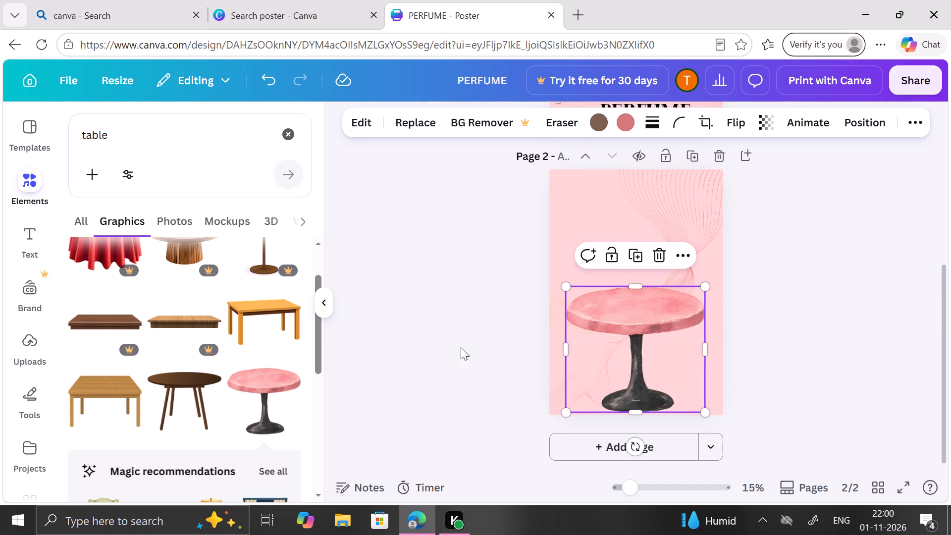
# Search the elements for perfume again.
pyautogui.click(292, 136)
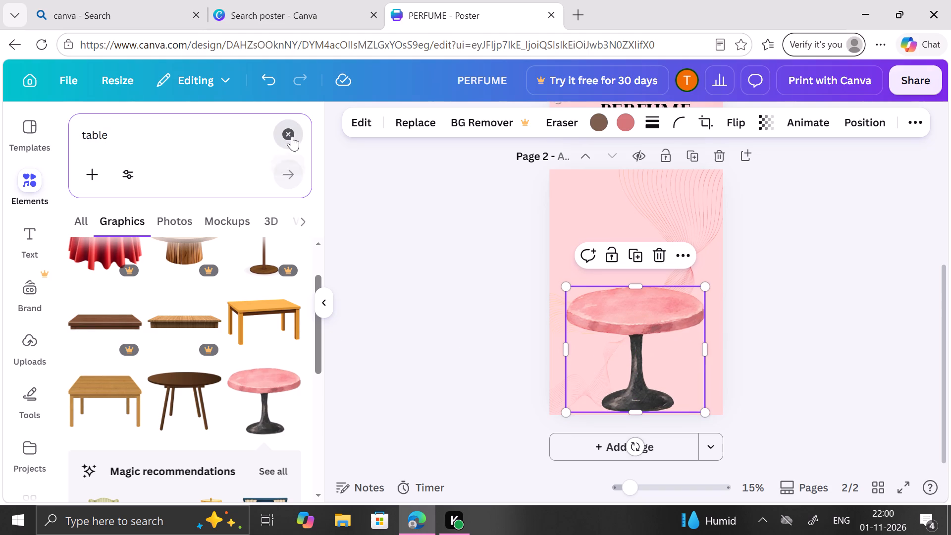
pyautogui.click(156, 282)
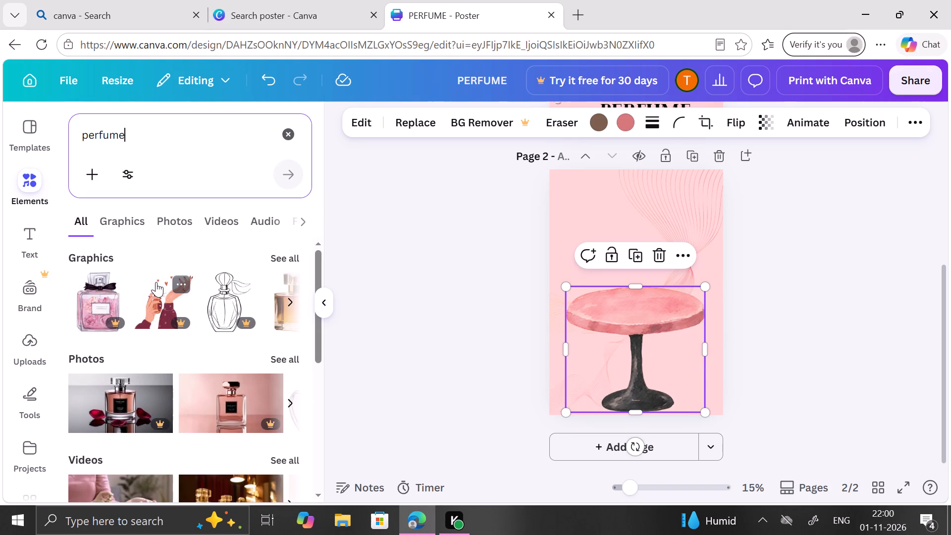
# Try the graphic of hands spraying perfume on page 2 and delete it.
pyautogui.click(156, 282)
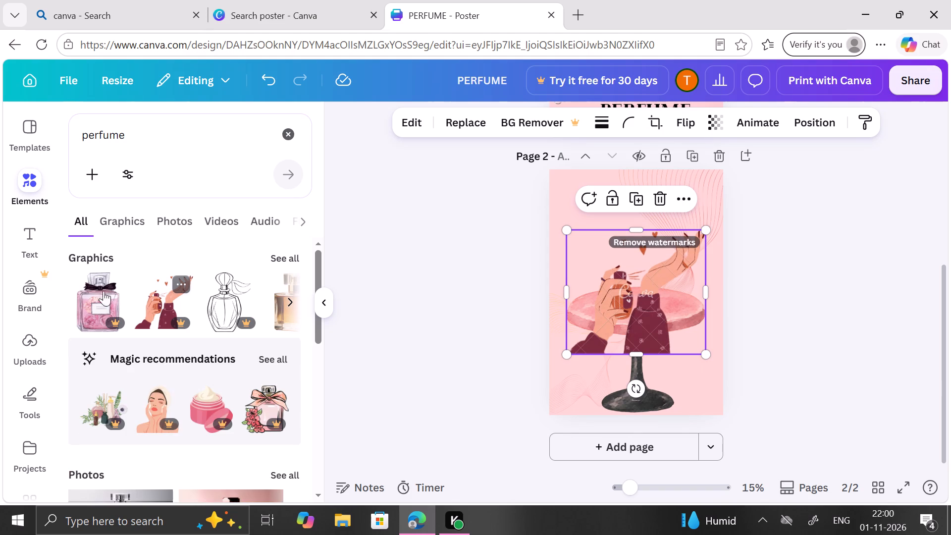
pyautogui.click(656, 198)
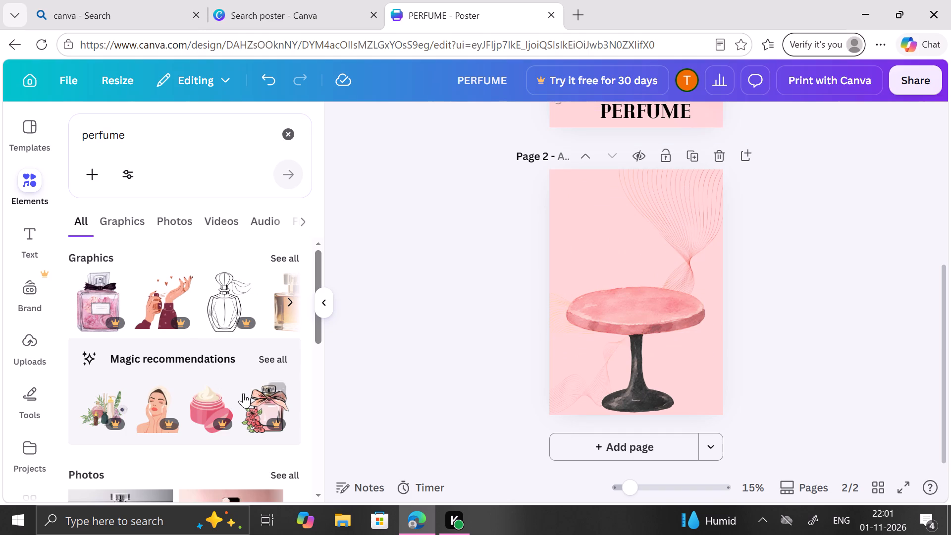
# Add the round rose-red bottle graphic with the ribbon bow from the perfume graphics to page 2.
pyautogui.click(284, 262)
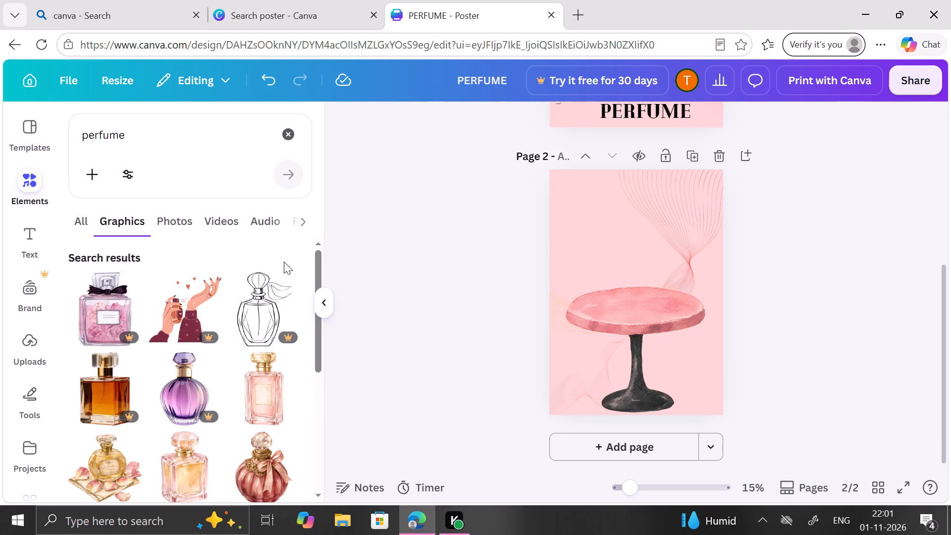
pyautogui.scroll(-1, 122, 346)
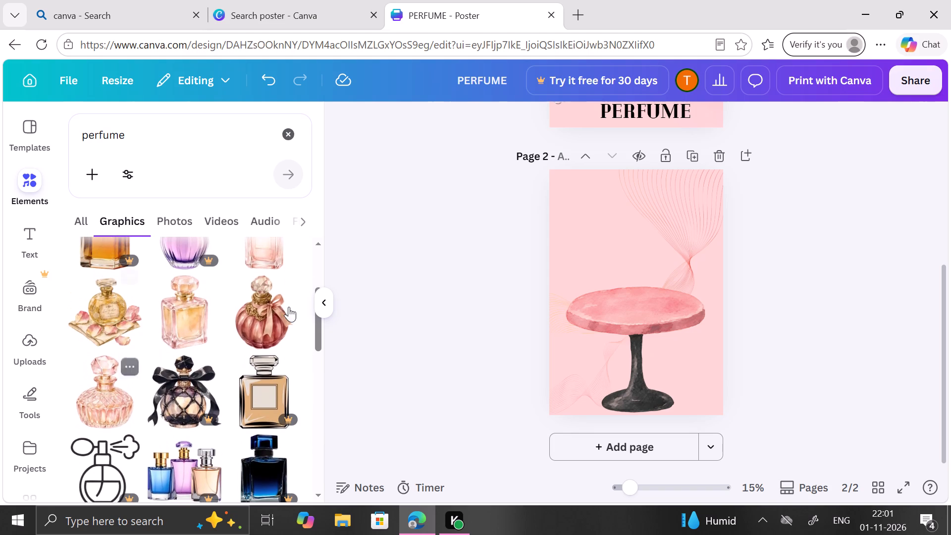
pyautogui.click(270, 310)
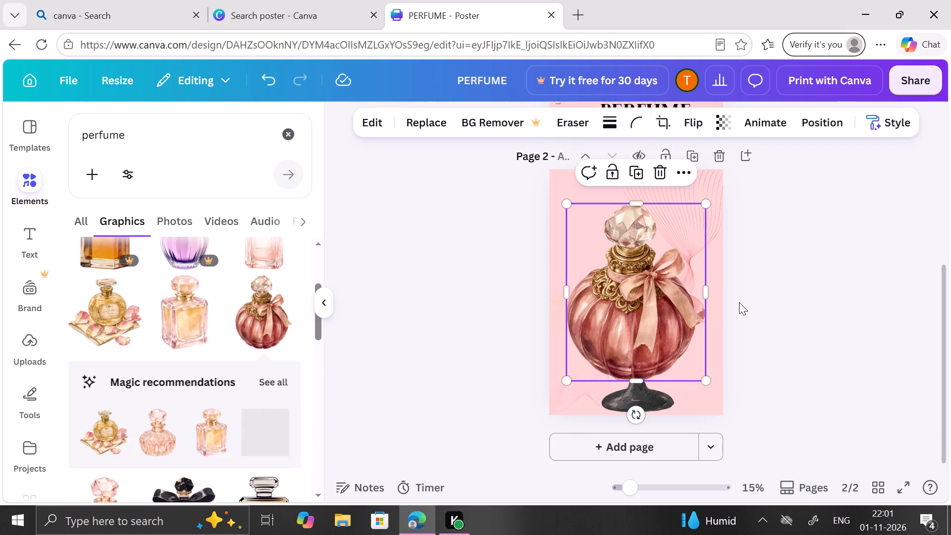
# Scale the ribboned bottle down to a bit under half the page width and stand it centered on the pink tabletop.
pyautogui.moveTo(711, 378); pyautogui.dragTo(682, 335)
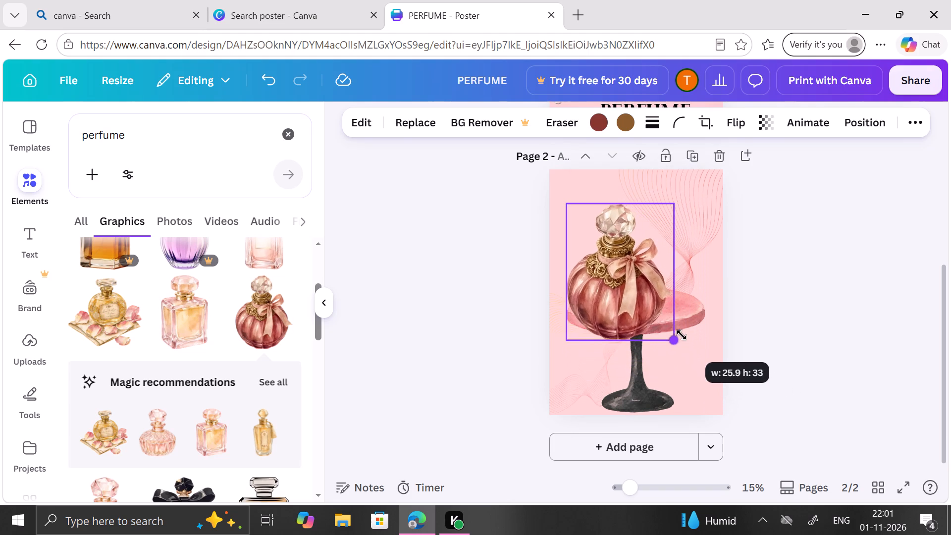
pyautogui.moveTo(682, 335); pyautogui.dragTo(678, 331)
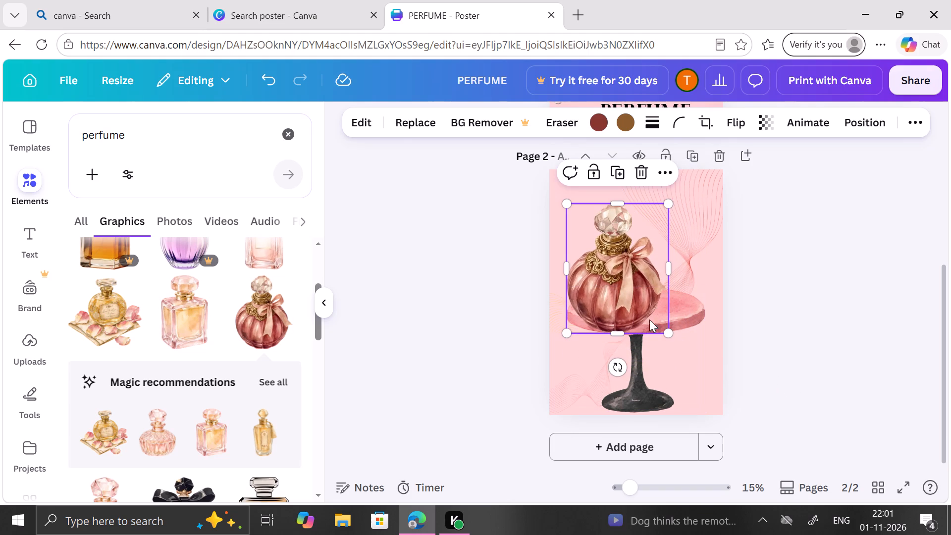
pyautogui.moveTo(628, 303); pyautogui.dragTo(659, 303)
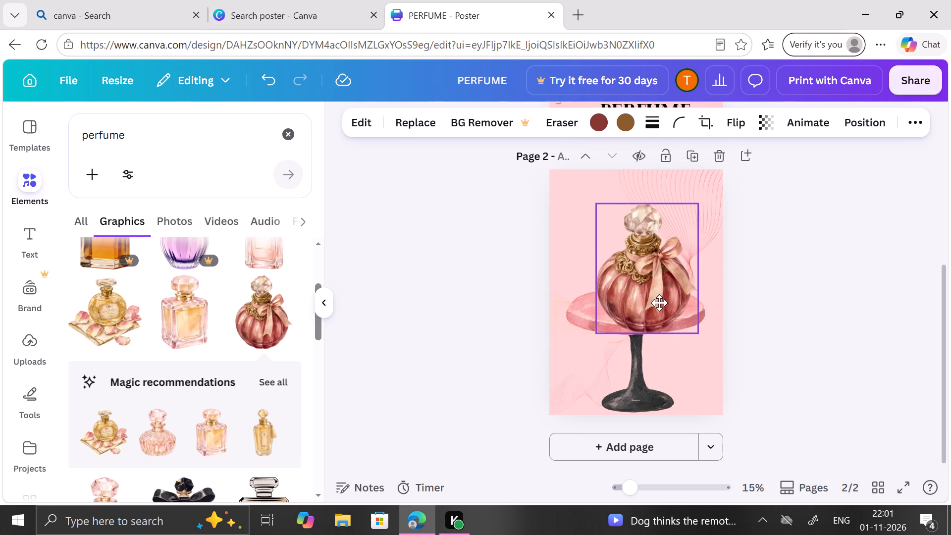
pyautogui.moveTo(659, 303); pyautogui.dragTo(661, 303)
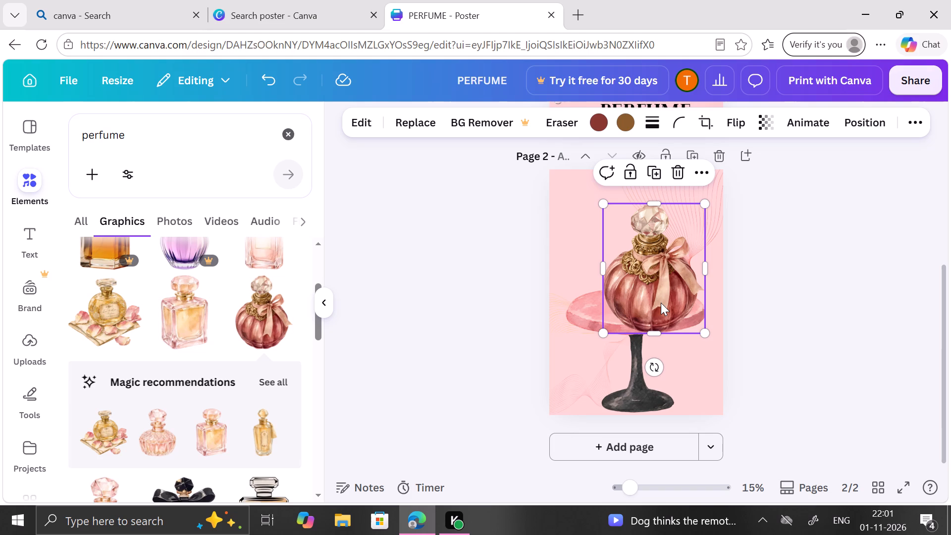
pyautogui.moveTo(670, 300); pyautogui.dragTo(654, 295)
pyautogui.moveTo(686, 332); pyautogui.dragTo(662, 315)
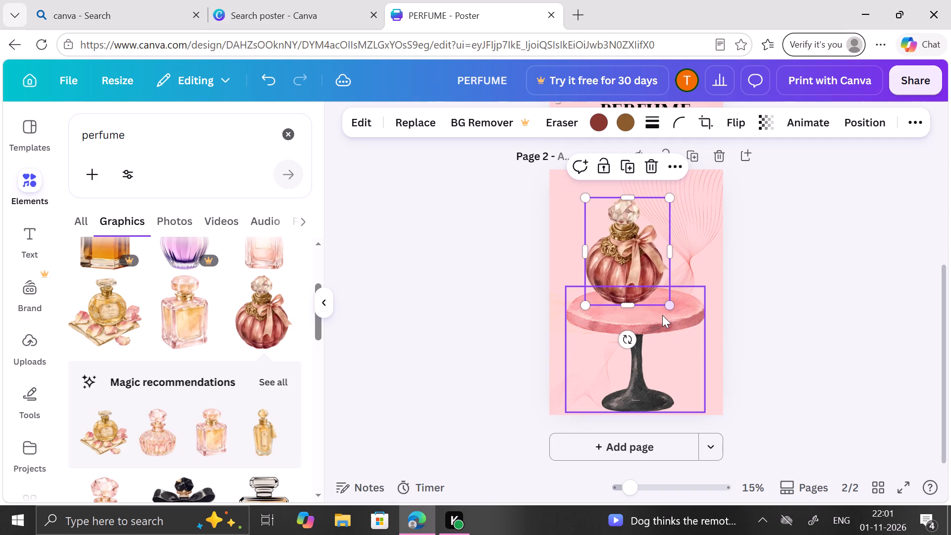
pyautogui.moveTo(649, 275); pyautogui.dragTo(661, 291)
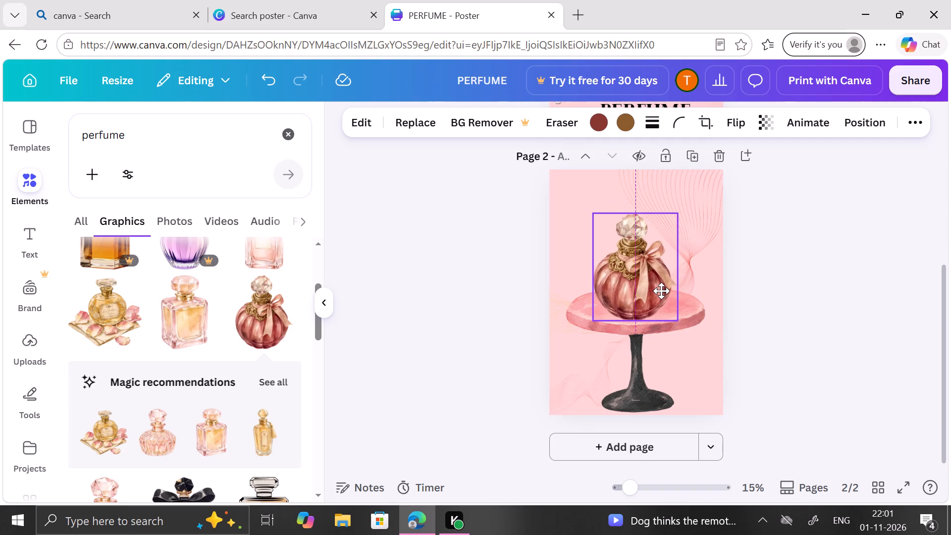
pyautogui.moveTo(661, 291); pyautogui.dragTo(661, 294)
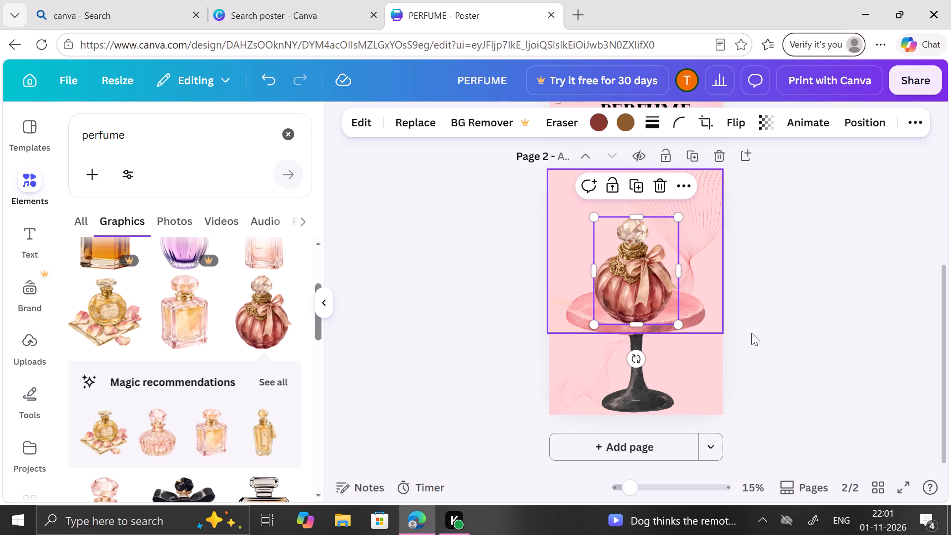
pyautogui.click(761, 329)
pyautogui.click(622, 293)
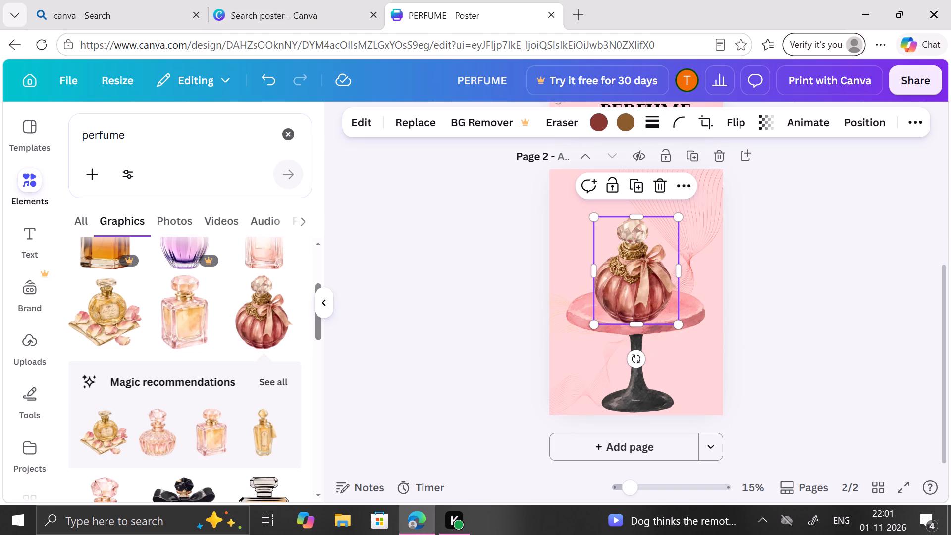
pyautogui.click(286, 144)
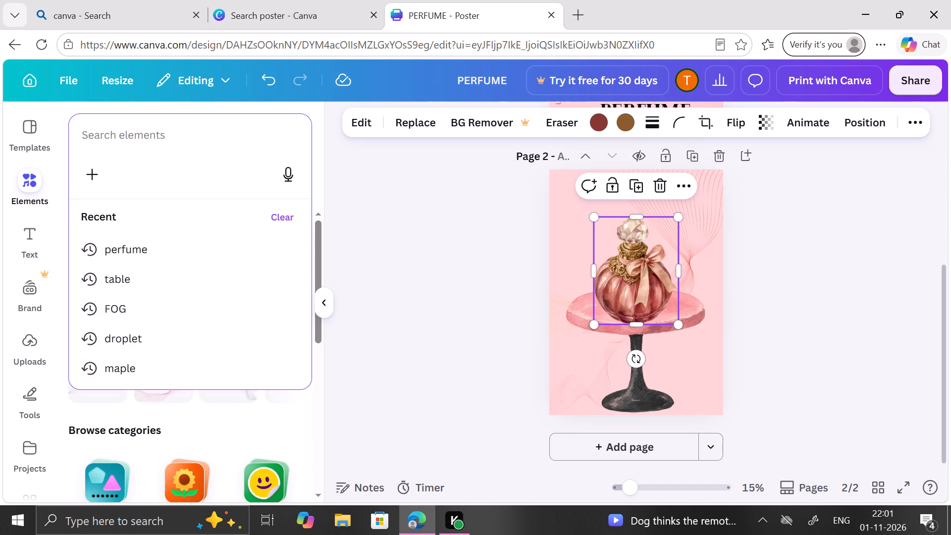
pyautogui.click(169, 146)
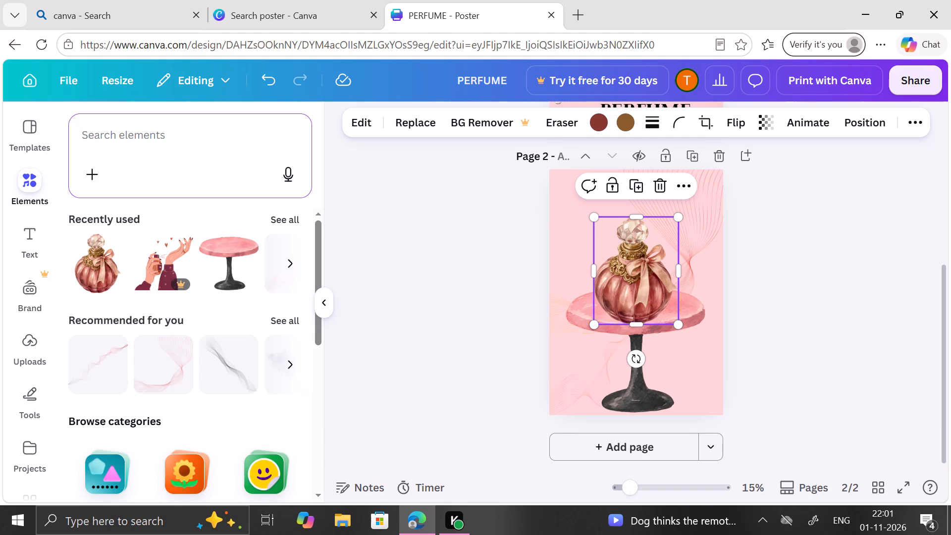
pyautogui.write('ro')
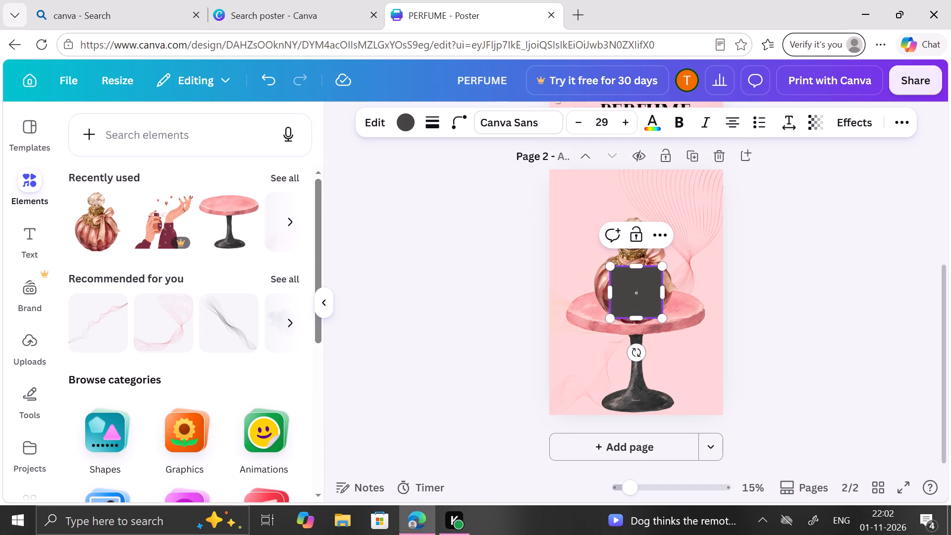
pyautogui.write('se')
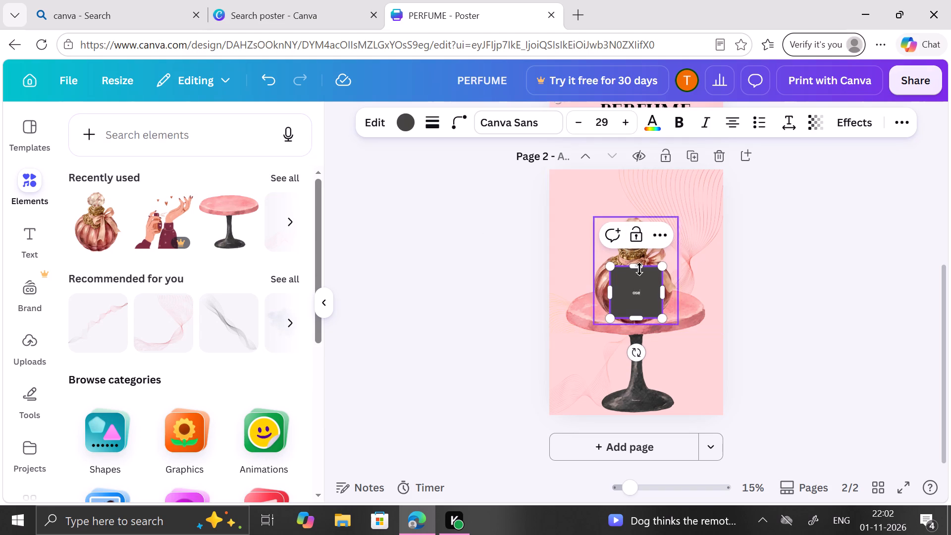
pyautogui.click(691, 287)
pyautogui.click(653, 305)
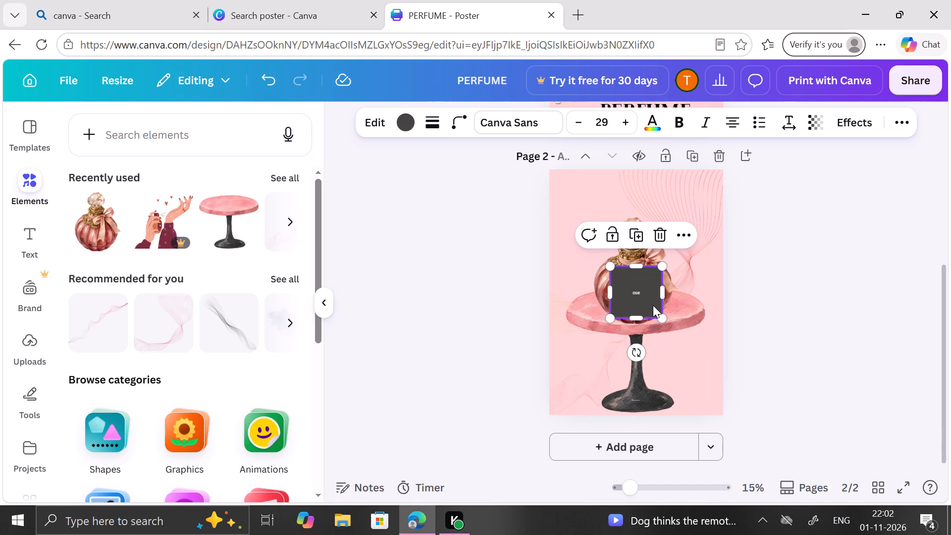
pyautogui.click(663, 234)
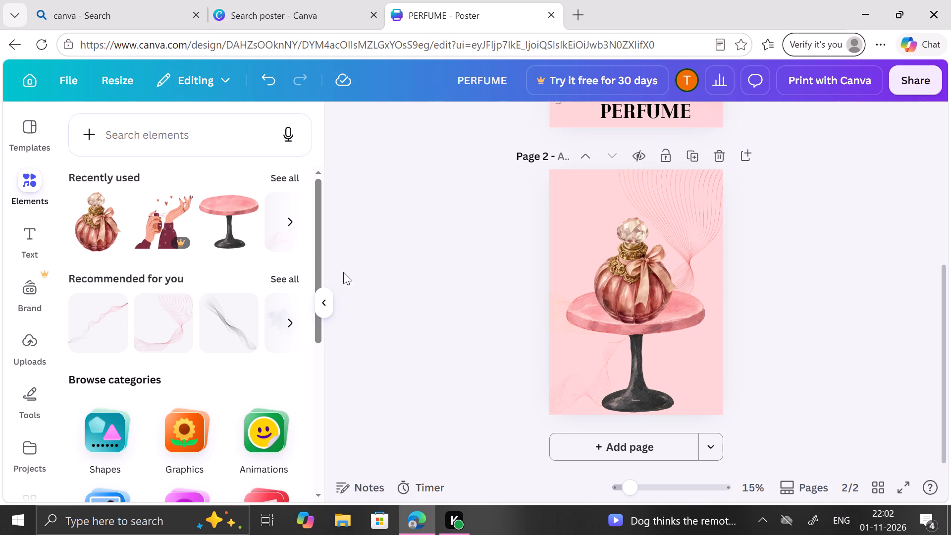
# Search the elements for rose, refine the search to rose petals, and show all the matching graphics.
pyautogui.click(225, 129)
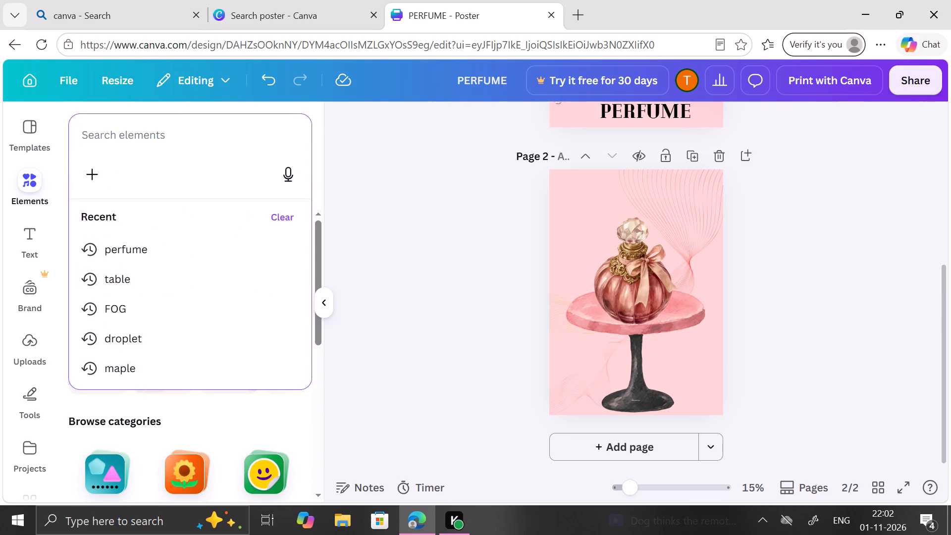
pyautogui.write('rose')
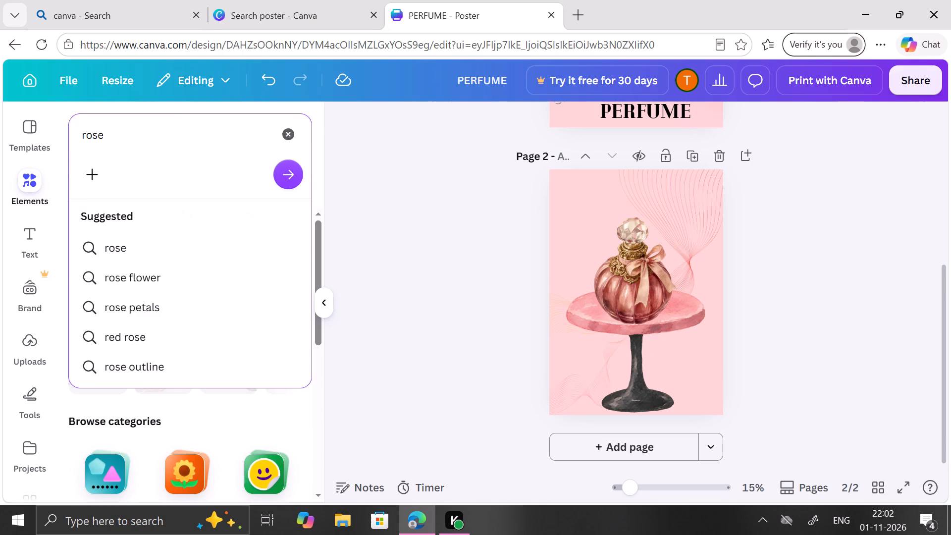
pyautogui.press('Return')
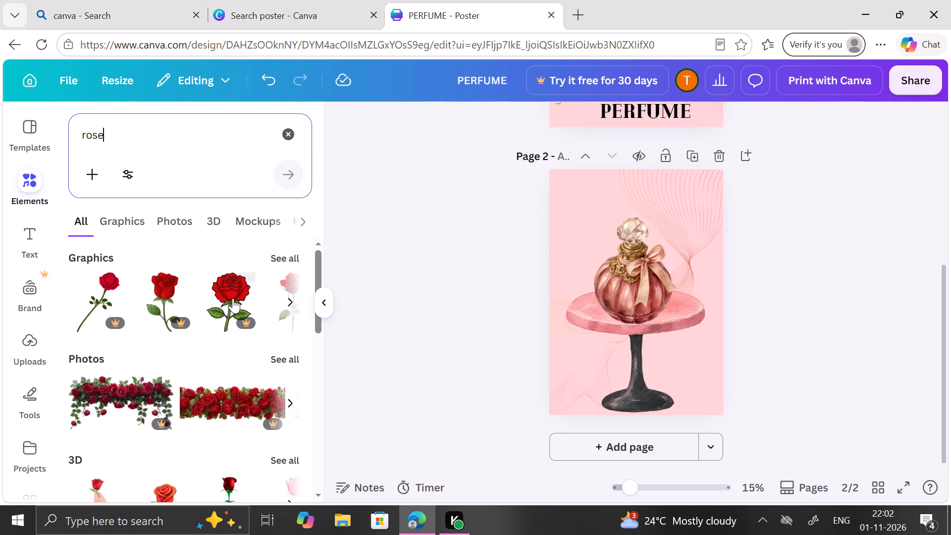
pyautogui.click(135, 131)
pyautogui.press('space')
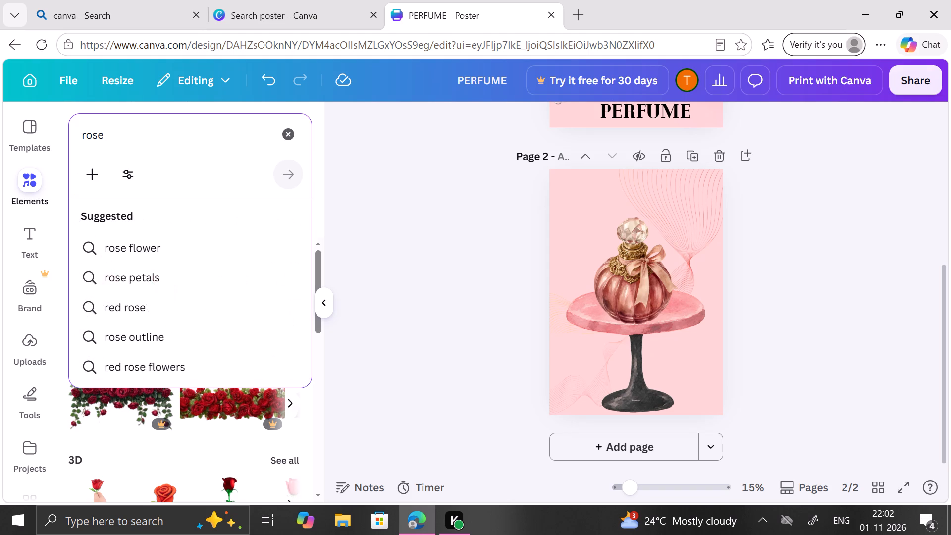
pyautogui.write('pe')
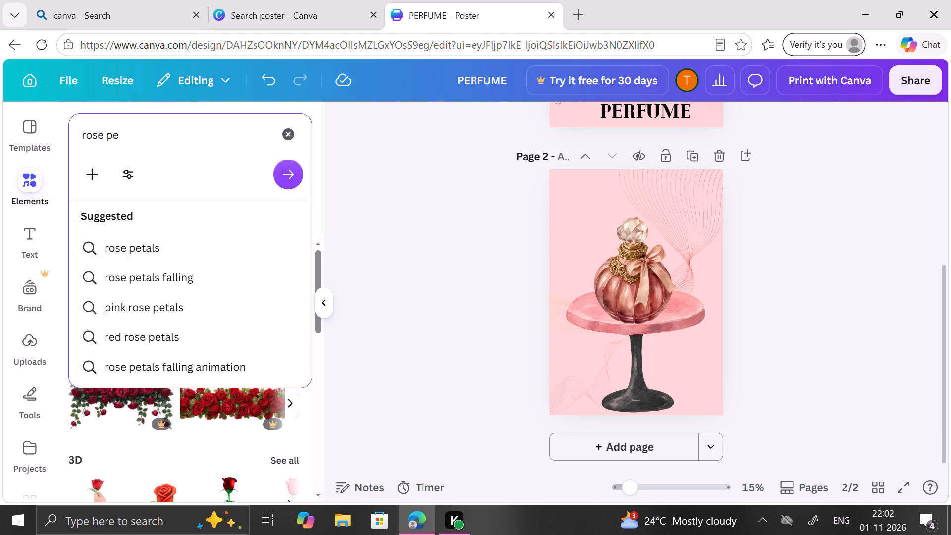
pyautogui.write('tals')
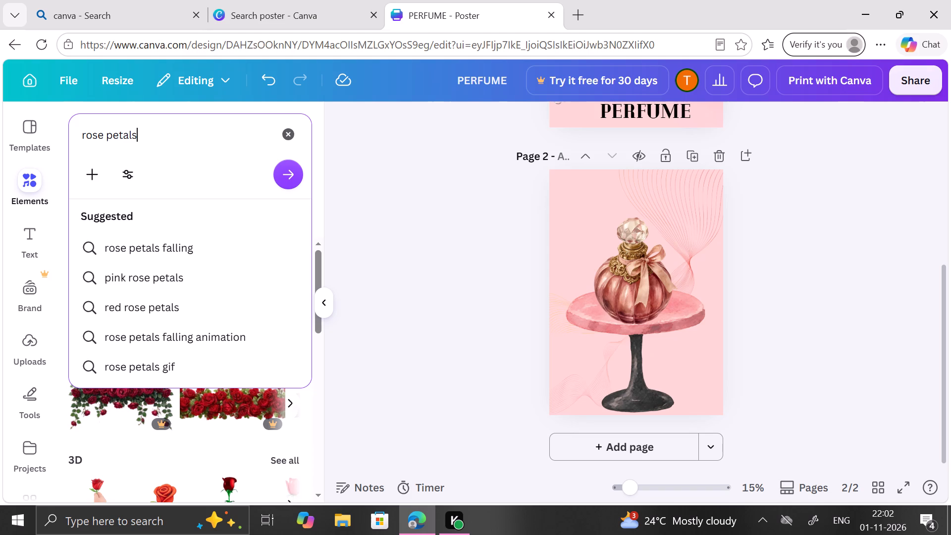
pyautogui.press('Return')
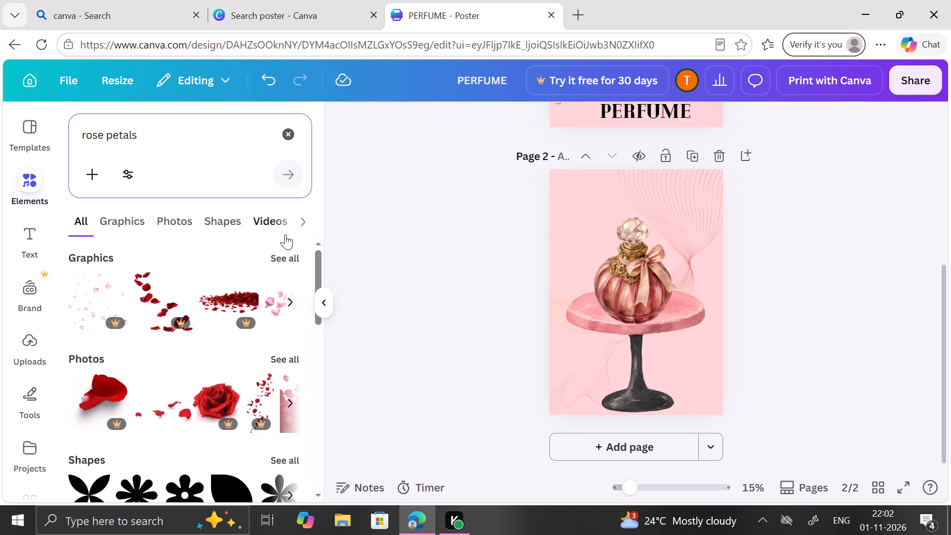
pyautogui.click(290, 262)
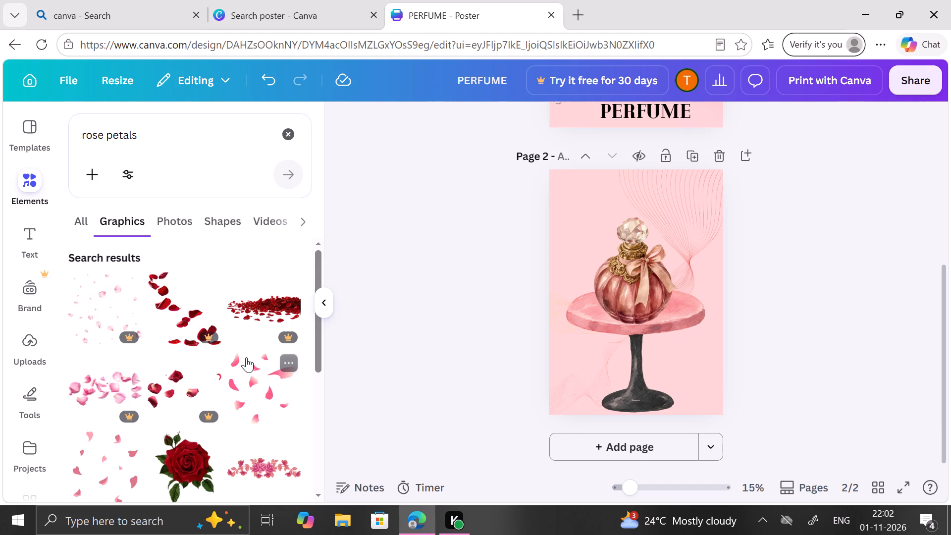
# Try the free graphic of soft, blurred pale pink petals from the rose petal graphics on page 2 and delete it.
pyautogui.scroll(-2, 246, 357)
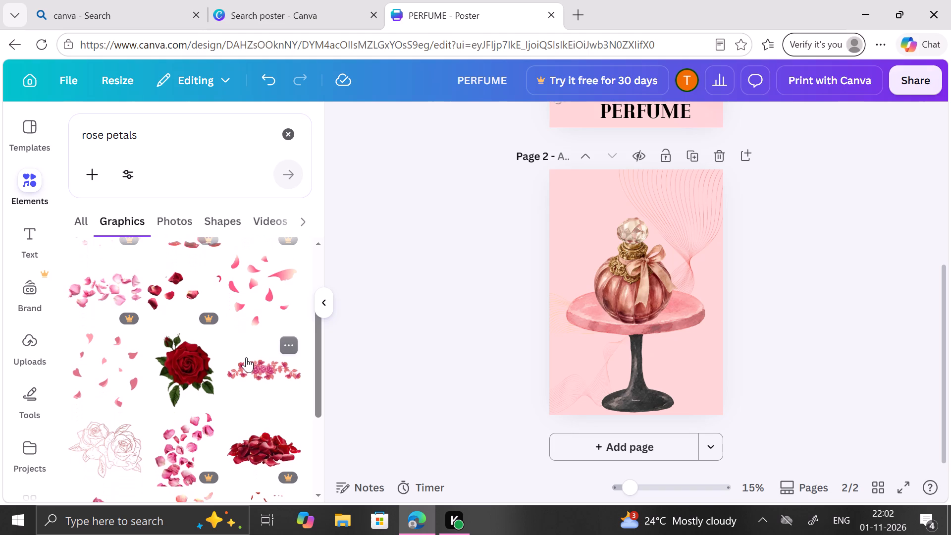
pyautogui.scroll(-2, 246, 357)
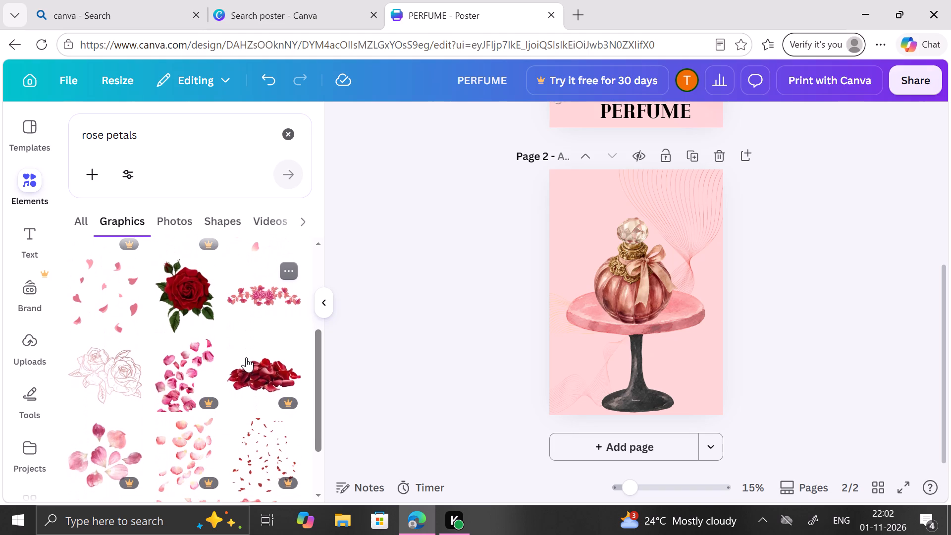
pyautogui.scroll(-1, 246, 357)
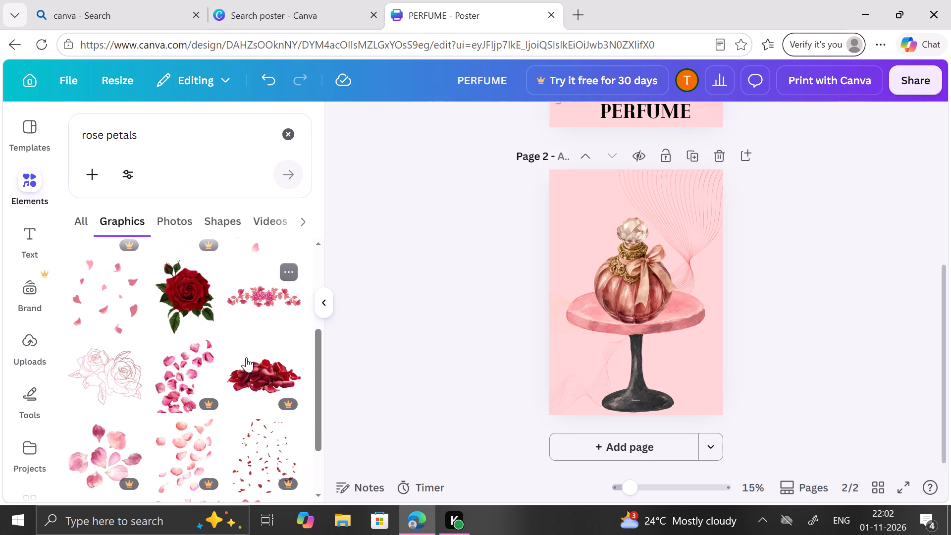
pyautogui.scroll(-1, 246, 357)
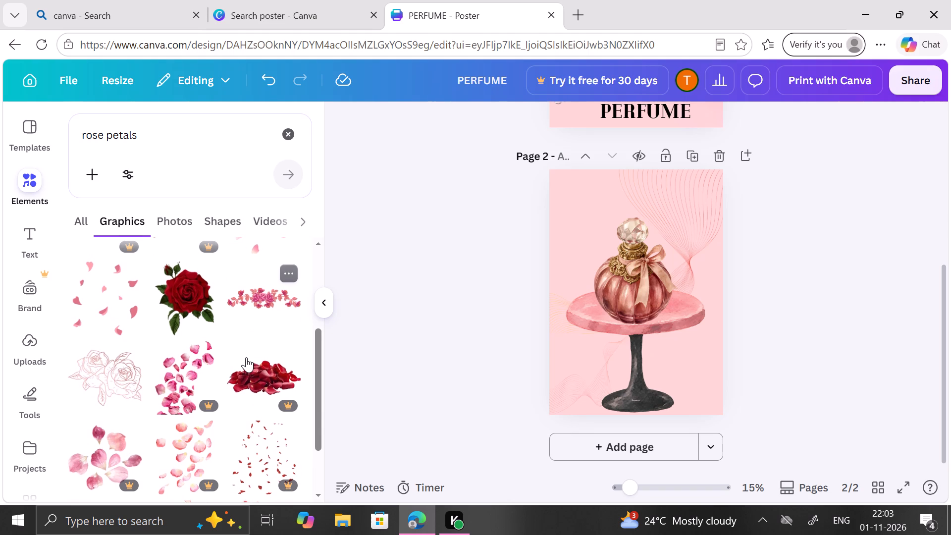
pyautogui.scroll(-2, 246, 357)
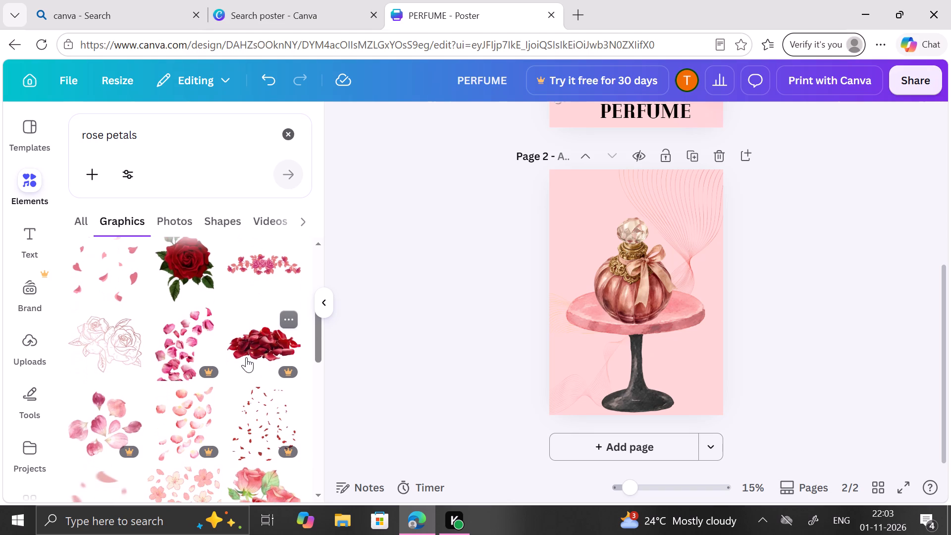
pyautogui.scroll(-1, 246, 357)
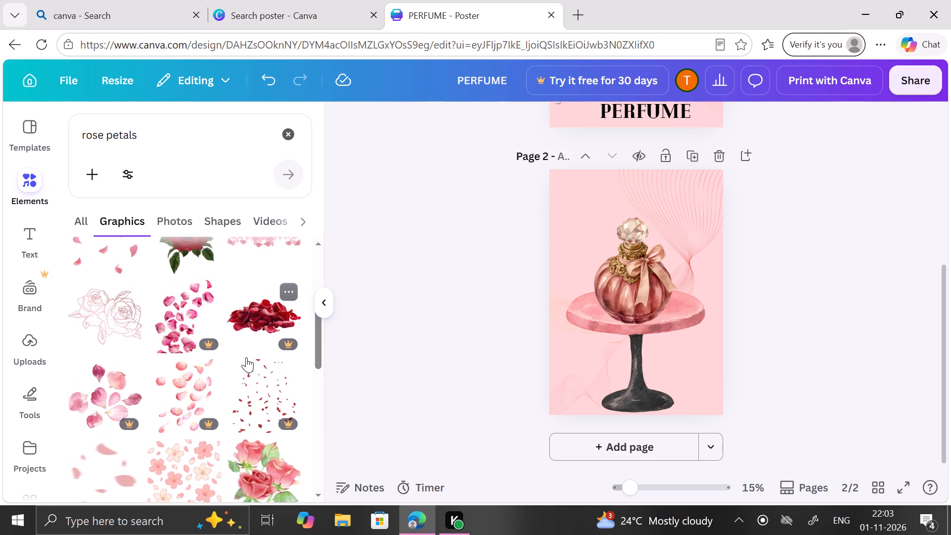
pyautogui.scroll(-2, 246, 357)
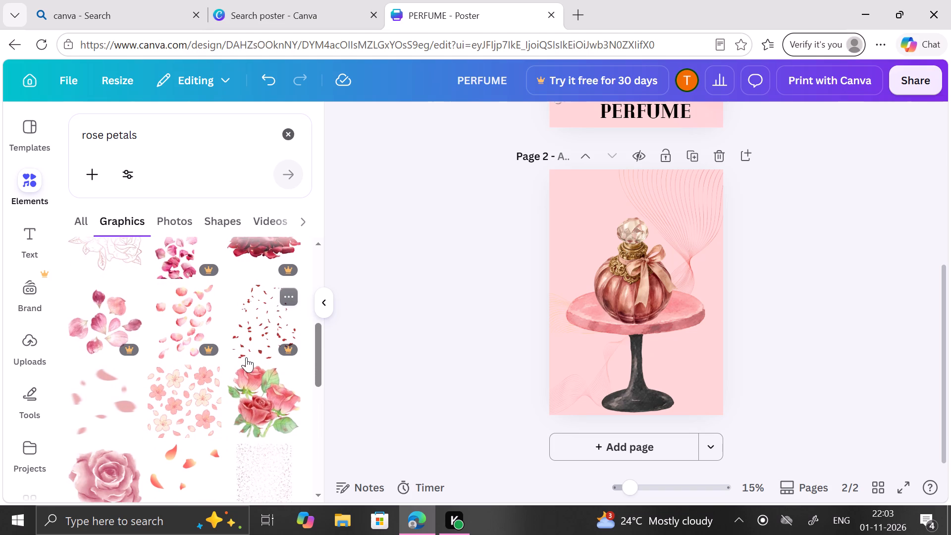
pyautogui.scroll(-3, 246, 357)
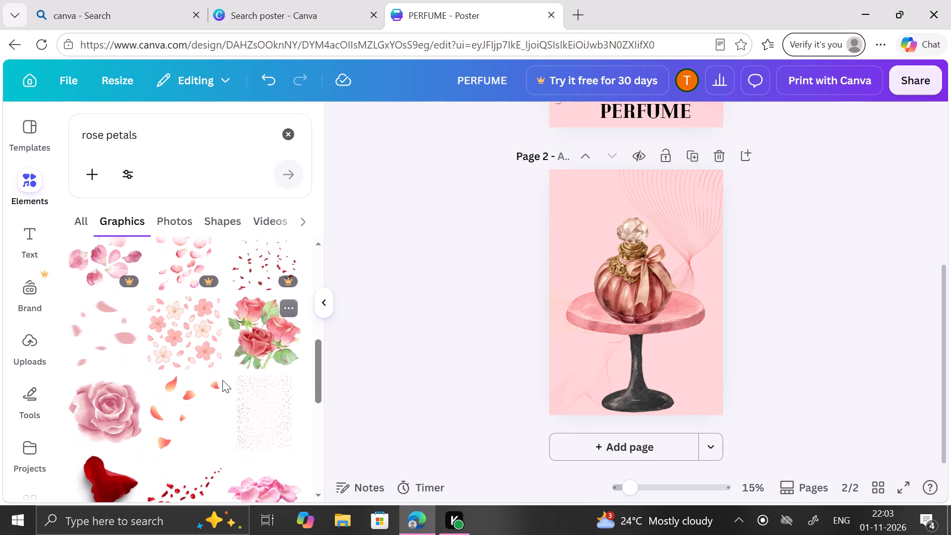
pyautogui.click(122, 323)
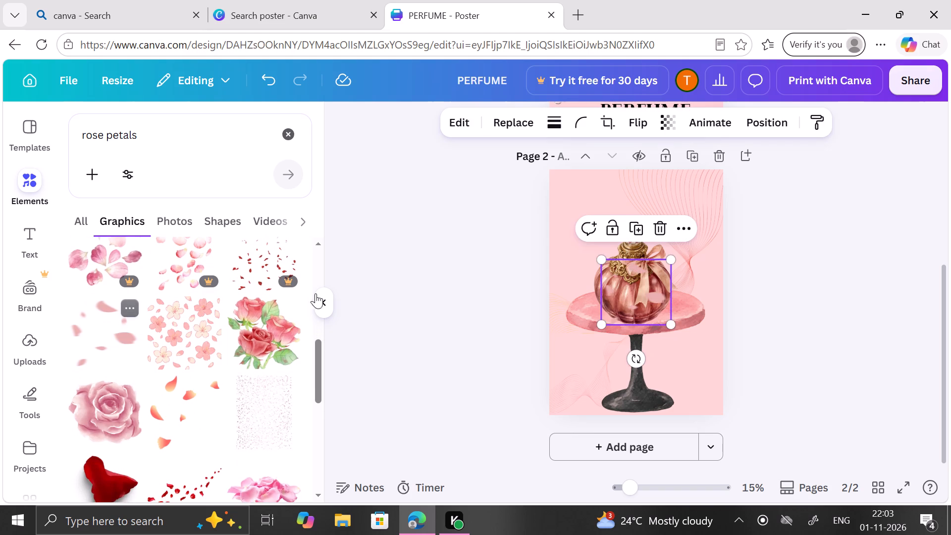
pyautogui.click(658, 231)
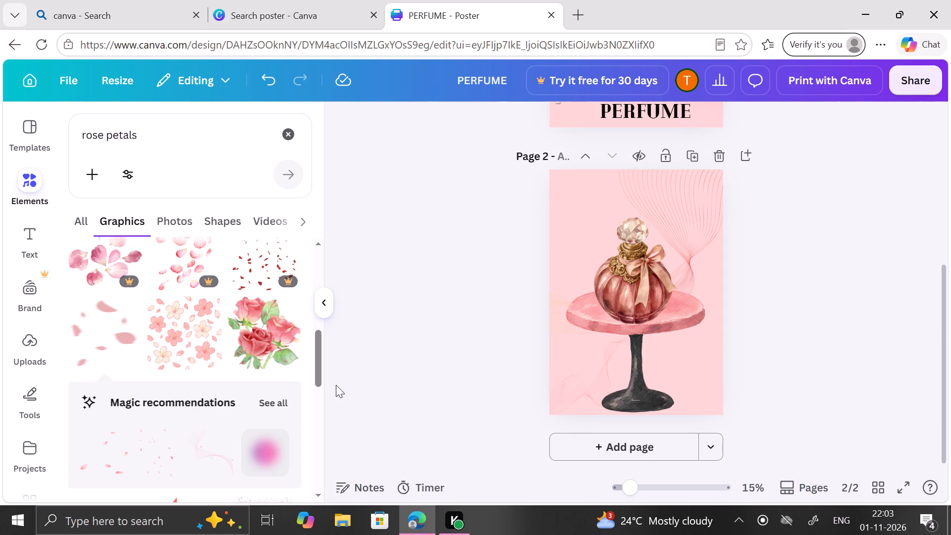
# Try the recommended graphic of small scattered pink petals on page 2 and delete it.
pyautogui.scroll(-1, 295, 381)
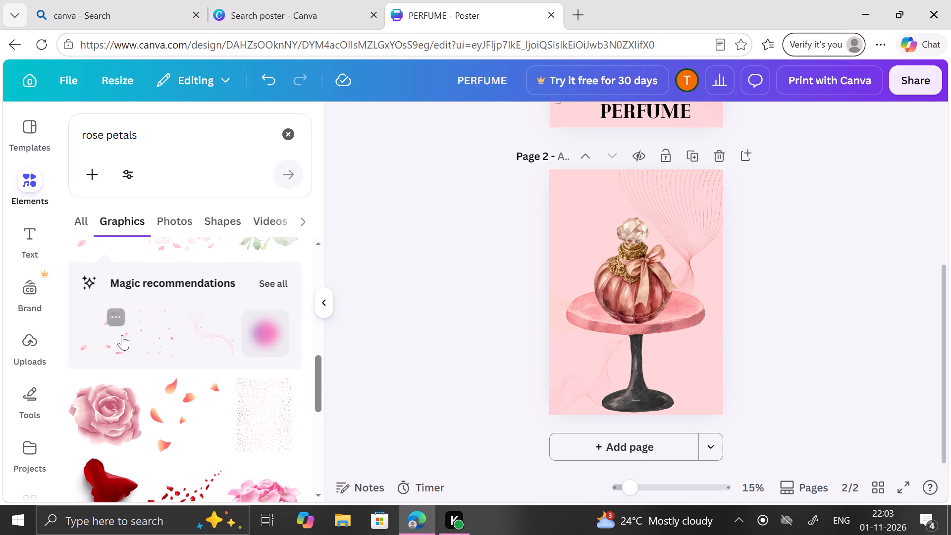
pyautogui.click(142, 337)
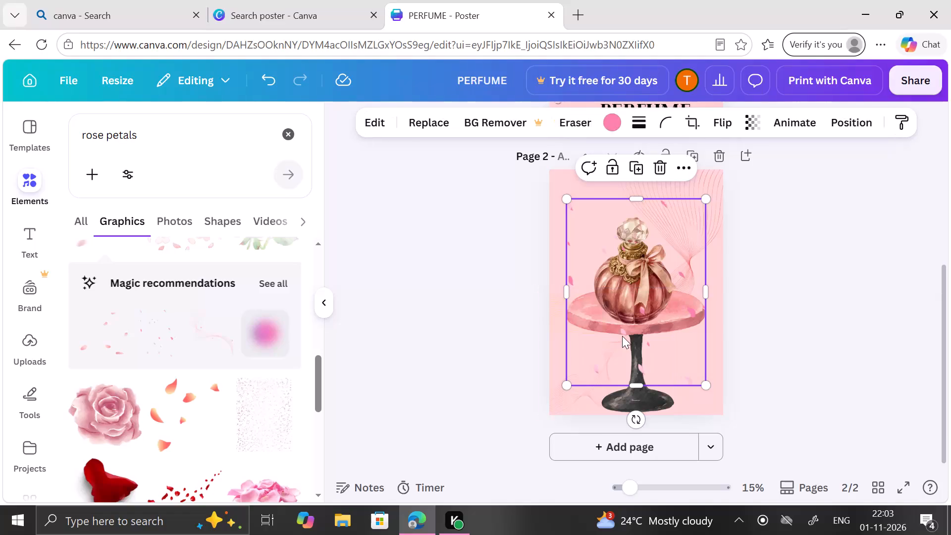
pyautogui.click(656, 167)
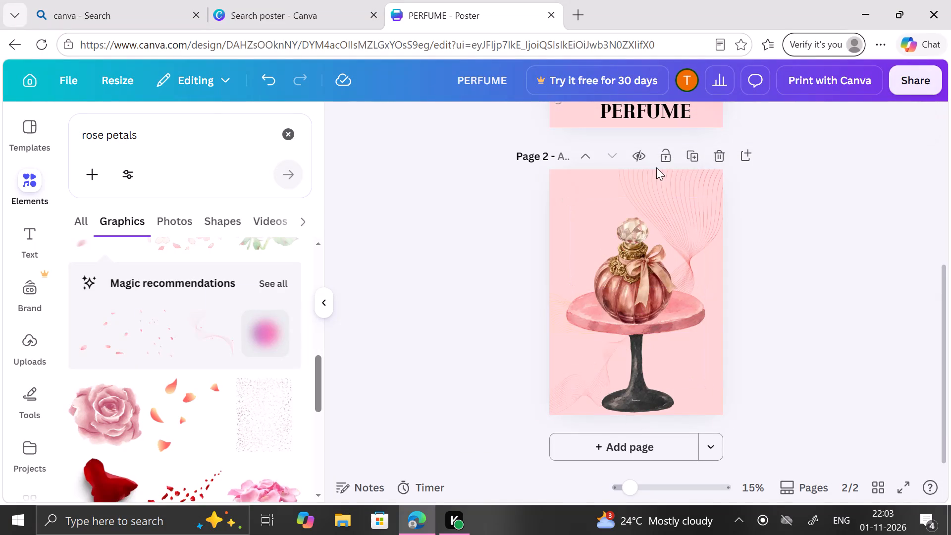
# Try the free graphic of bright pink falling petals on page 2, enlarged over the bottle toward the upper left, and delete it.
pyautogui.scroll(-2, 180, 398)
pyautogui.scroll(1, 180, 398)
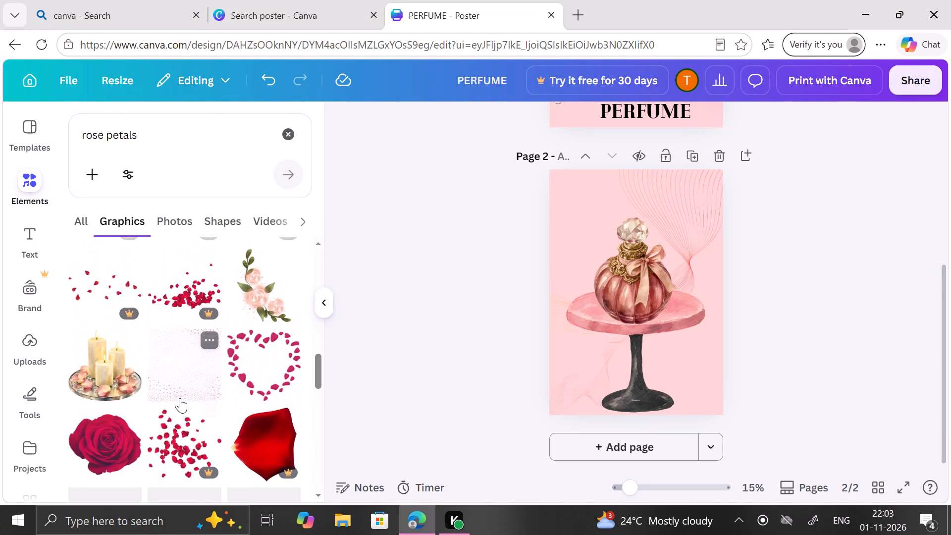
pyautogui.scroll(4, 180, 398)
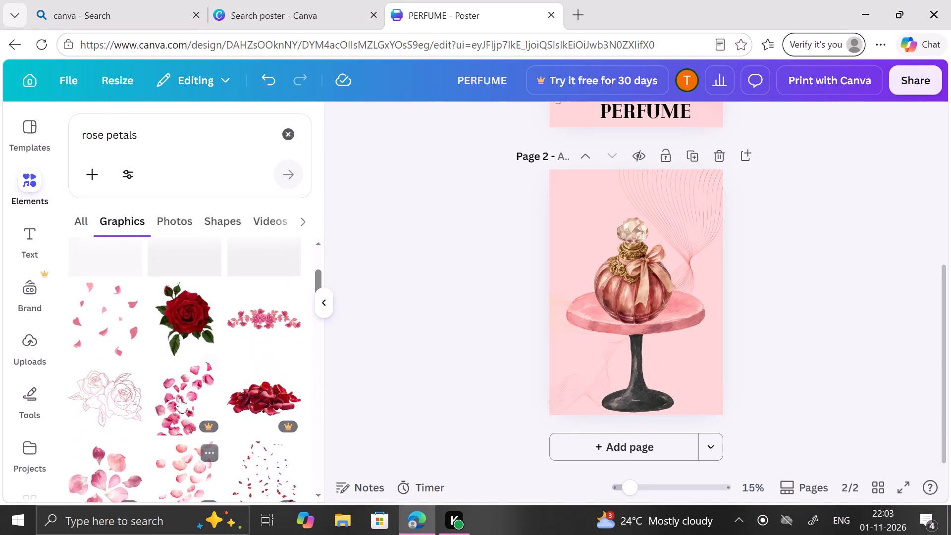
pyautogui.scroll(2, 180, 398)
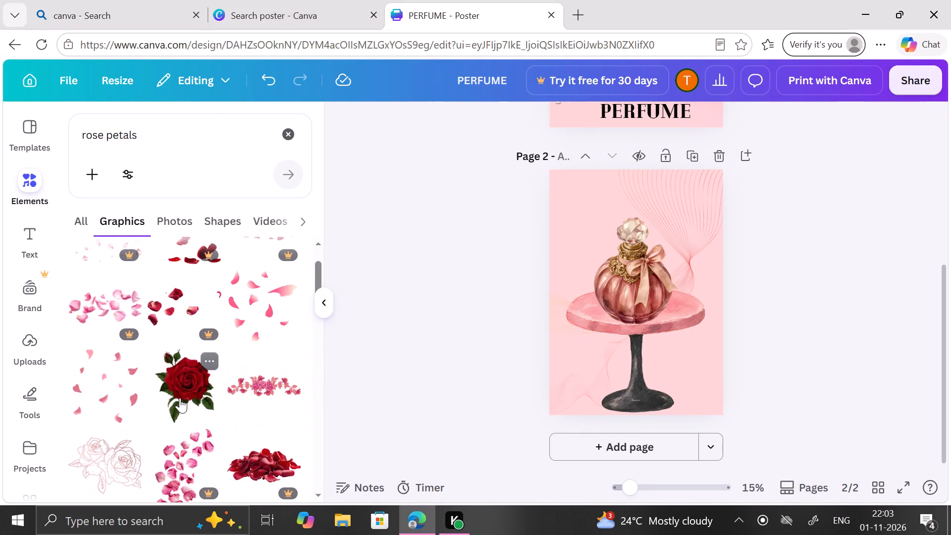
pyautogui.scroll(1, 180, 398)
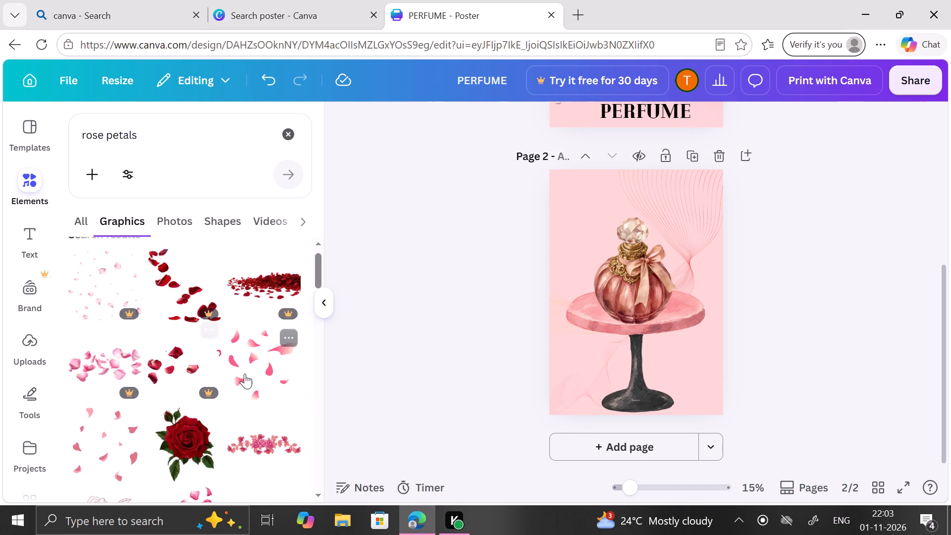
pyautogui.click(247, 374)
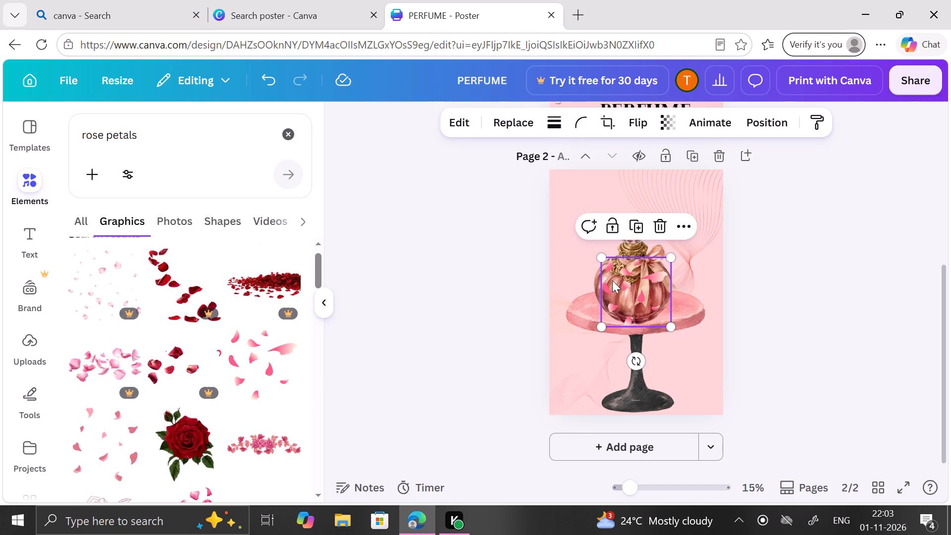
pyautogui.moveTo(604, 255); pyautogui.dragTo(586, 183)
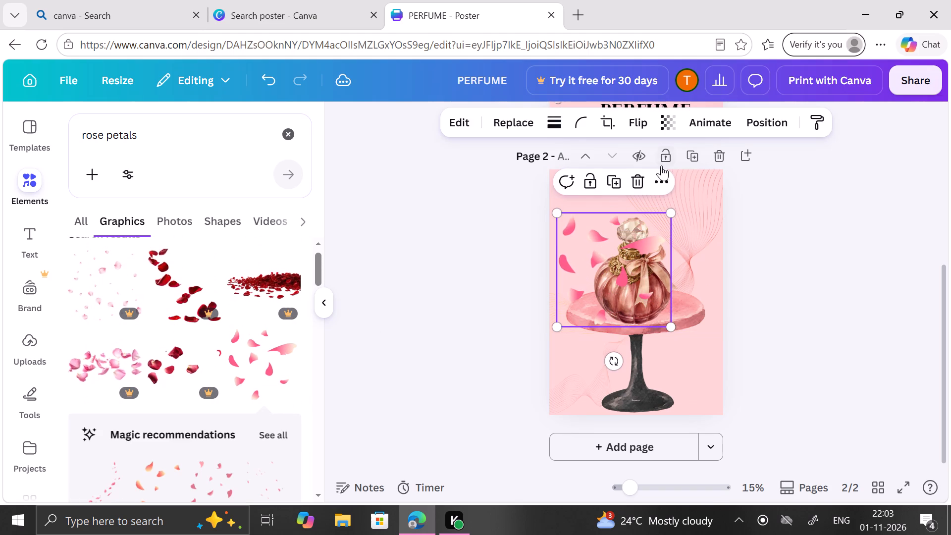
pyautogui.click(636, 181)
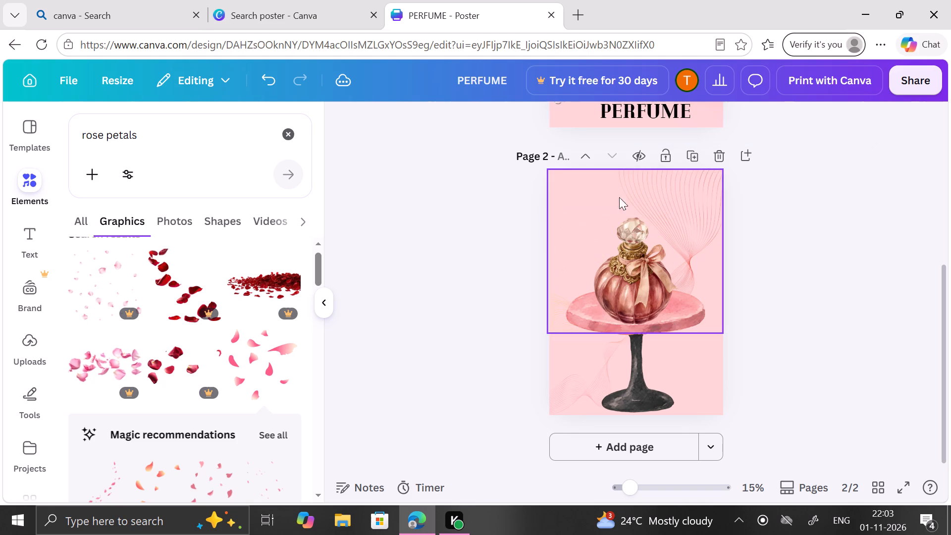
# Add the free pale peach-pink rose from the rose petals graphics to page 2, shrunk onto the tabletop's left edge beside the bottle.
pyautogui.hscroll(1, 246, 395)
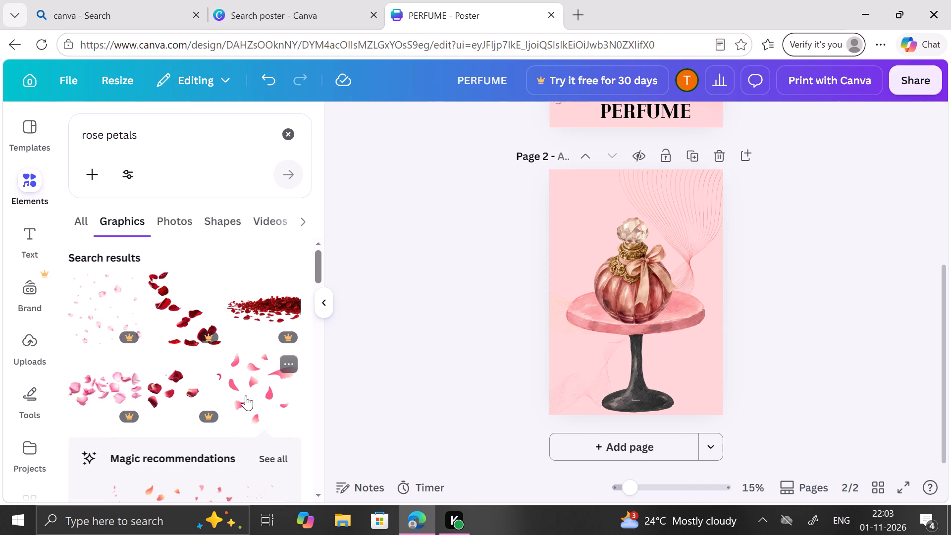
pyautogui.scroll(-7, 246, 395)
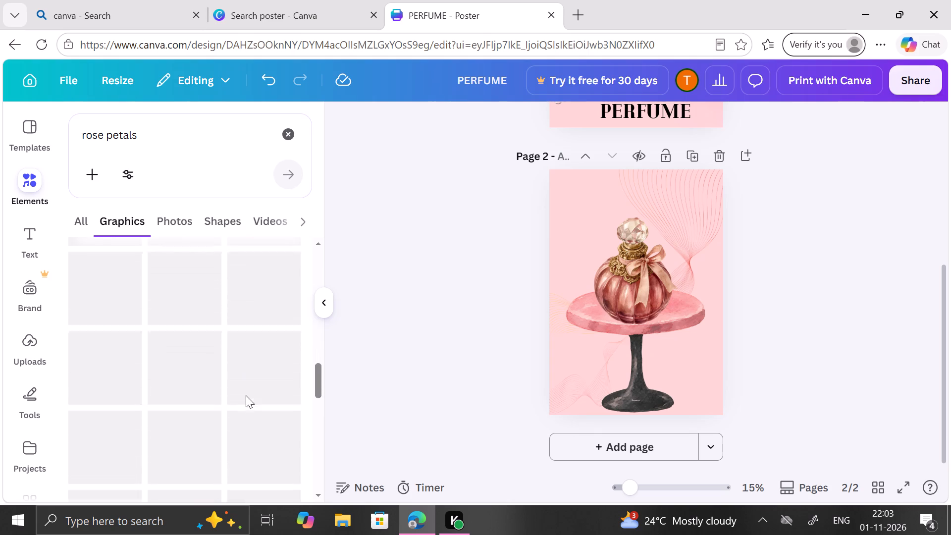
pyautogui.scroll(3, 246, 395)
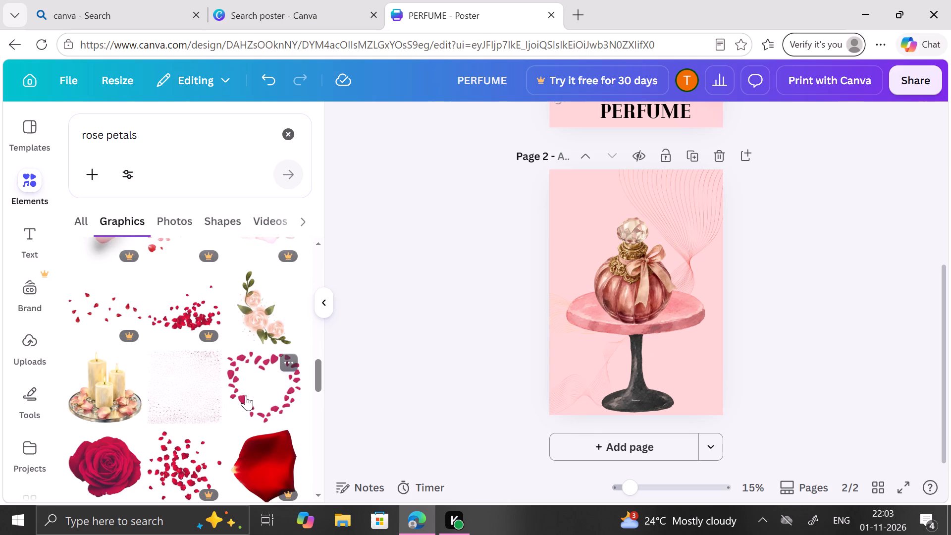
pyautogui.scroll(-4, 246, 395)
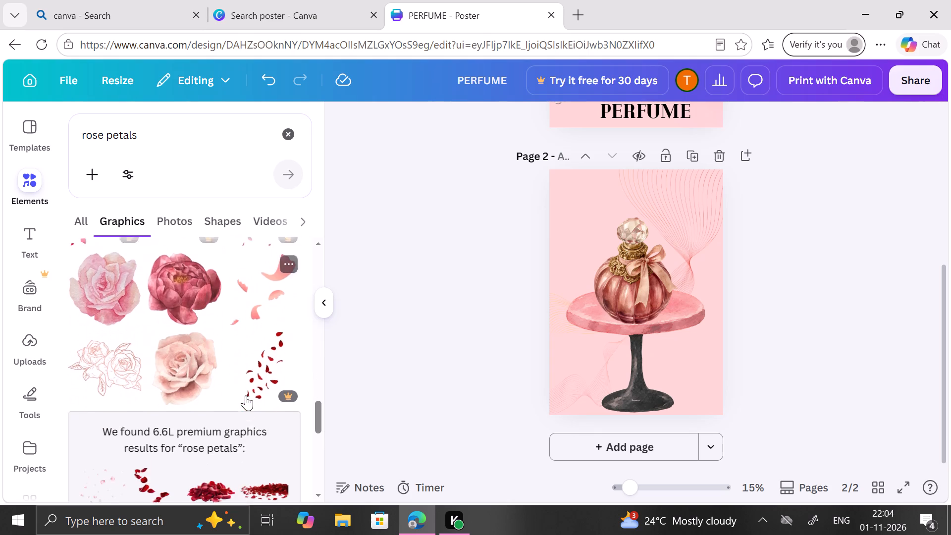
pyautogui.scroll(-1, 246, 395)
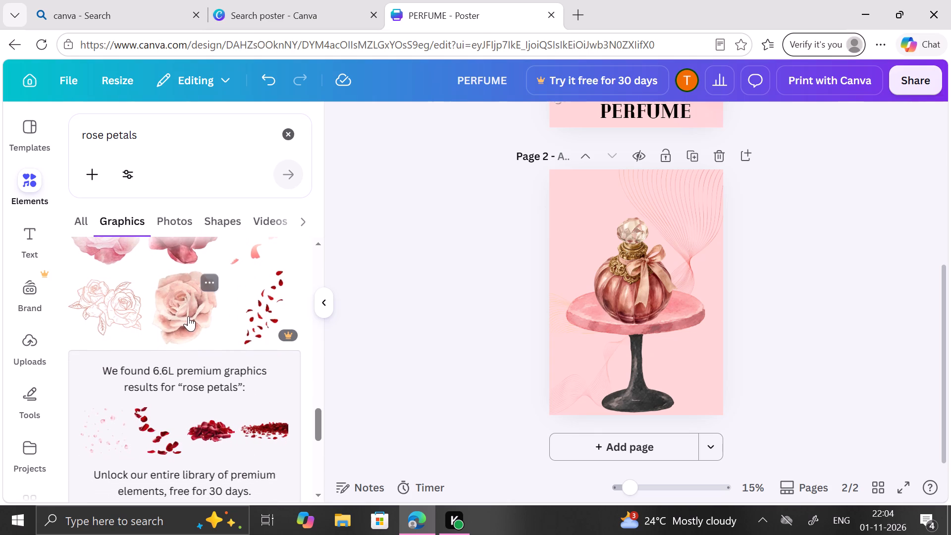
pyautogui.click(188, 316)
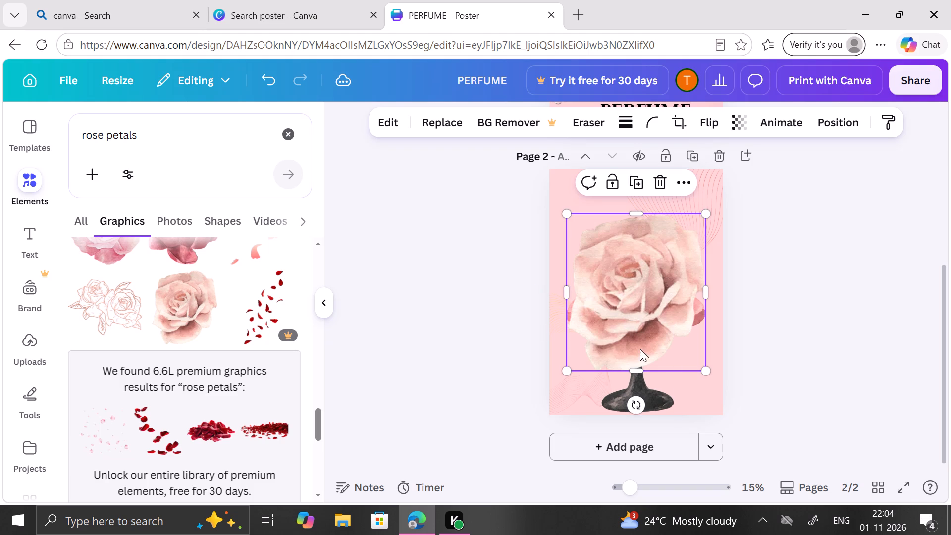
pyautogui.moveTo(706, 374); pyautogui.dragTo(686, 343)
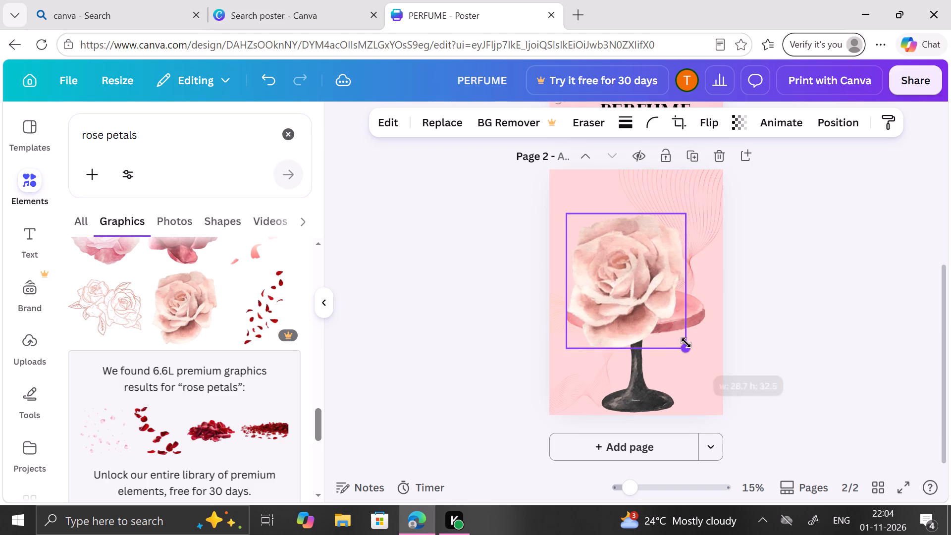
pyautogui.moveTo(686, 343); pyautogui.dragTo(608, 283)
pyautogui.moveTo(594, 249); pyautogui.dragTo(591, 311)
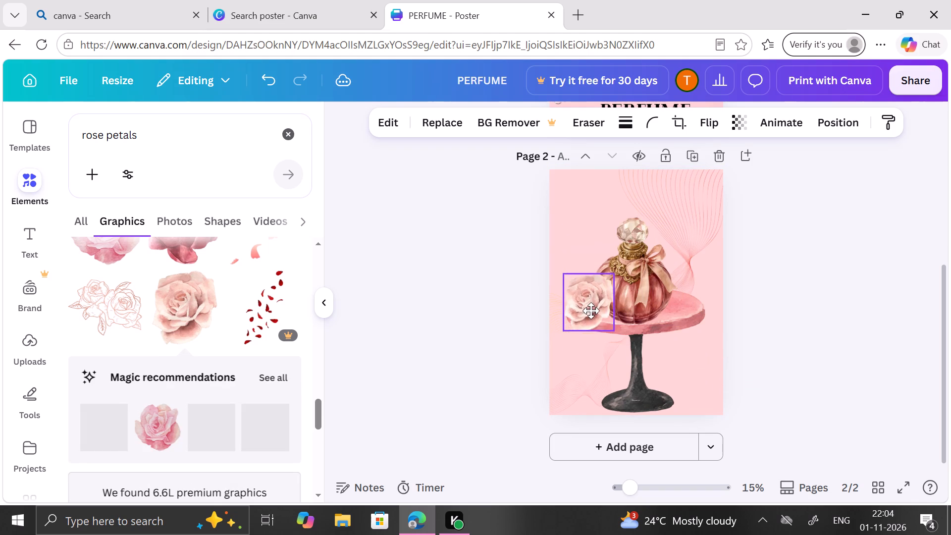
pyautogui.moveTo(591, 311); pyautogui.dragTo(589, 321)
# Add a second small pale peach-pink rose, delete the extra copy, and place it right of the table's base at the page bottom.
pyautogui.doubleClick(198, 327)
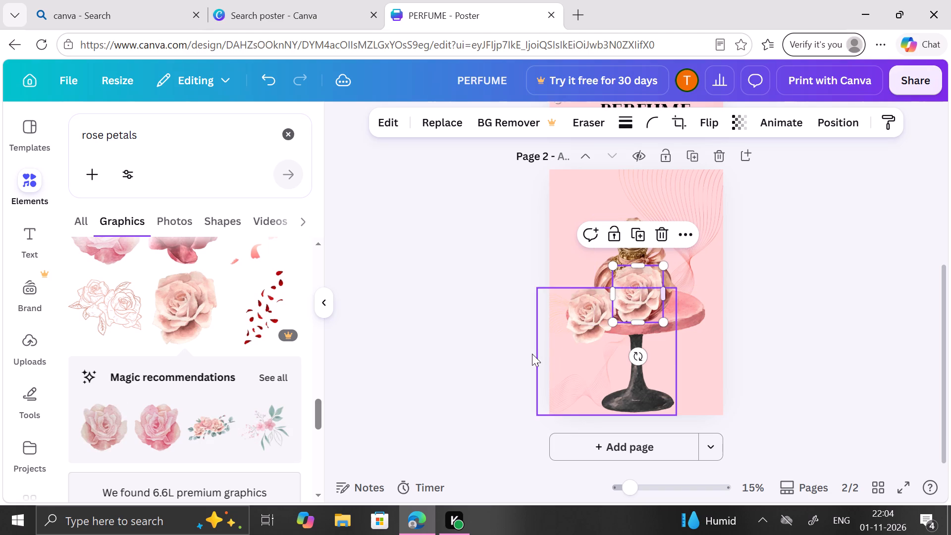
pyautogui.click(660, 240)
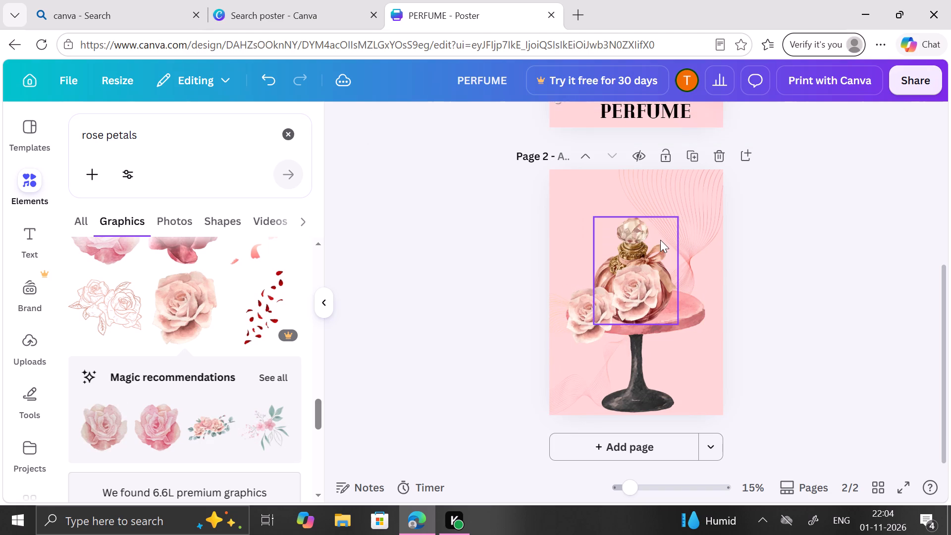
pyautogui.moveTo(634, 284); pyautogui.dragTo(614, 383)
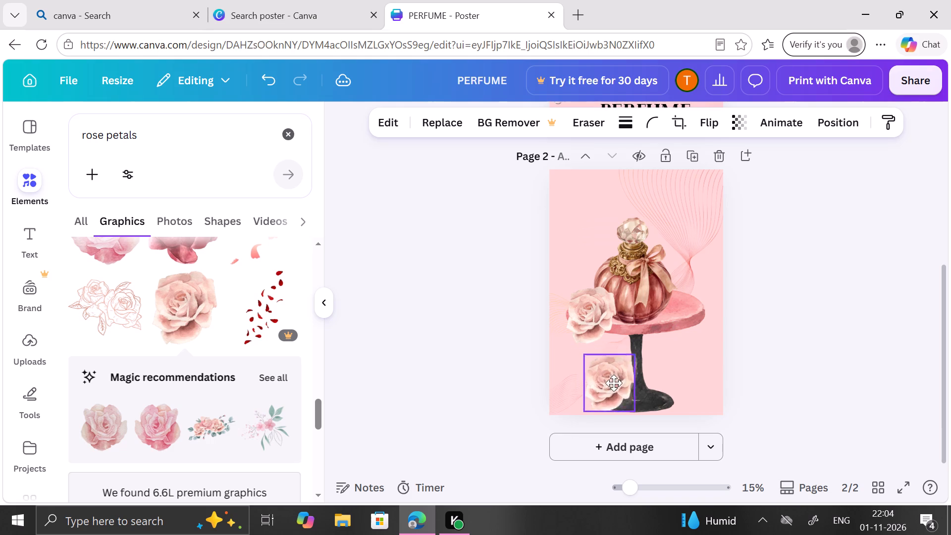
pyautogui.moveTo(614, 383); pyautogui.dragTo(660, 388)
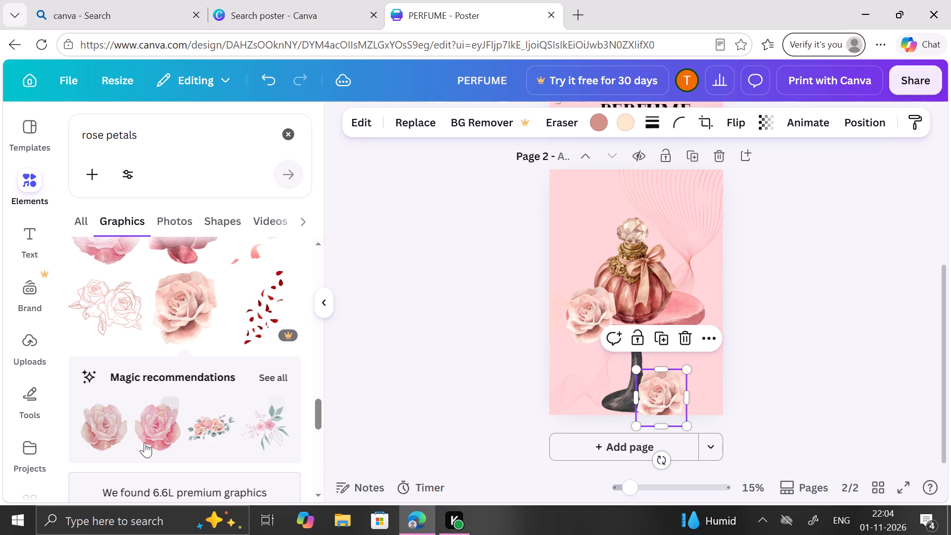
# Add the recommended pink watercolor rose to page 2, shrink it, and place it left of the table's base in the lower-left corner.
pyautogui.click(157, 435)
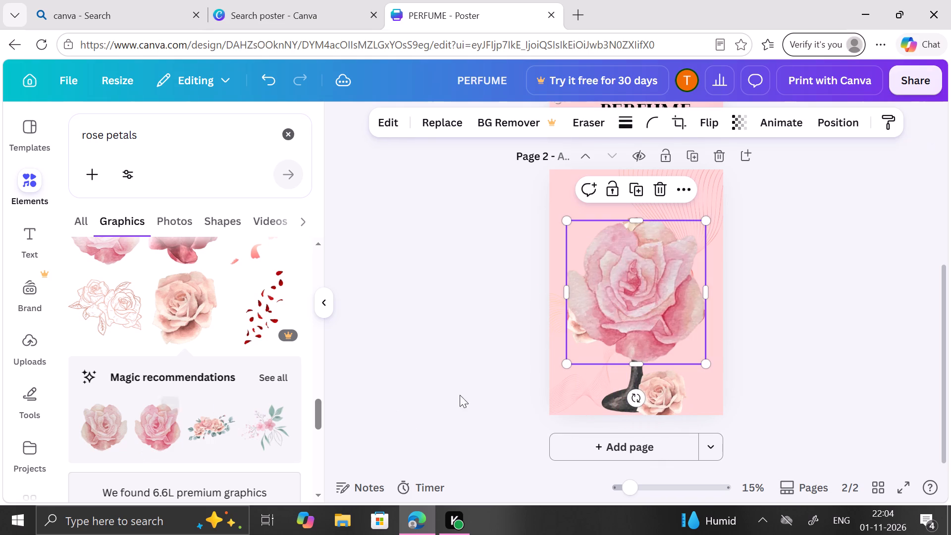
pyautogui.moveTo(634, 310); pyautogui.dragTo(657, 302)
pyautogui.click(657, 302)
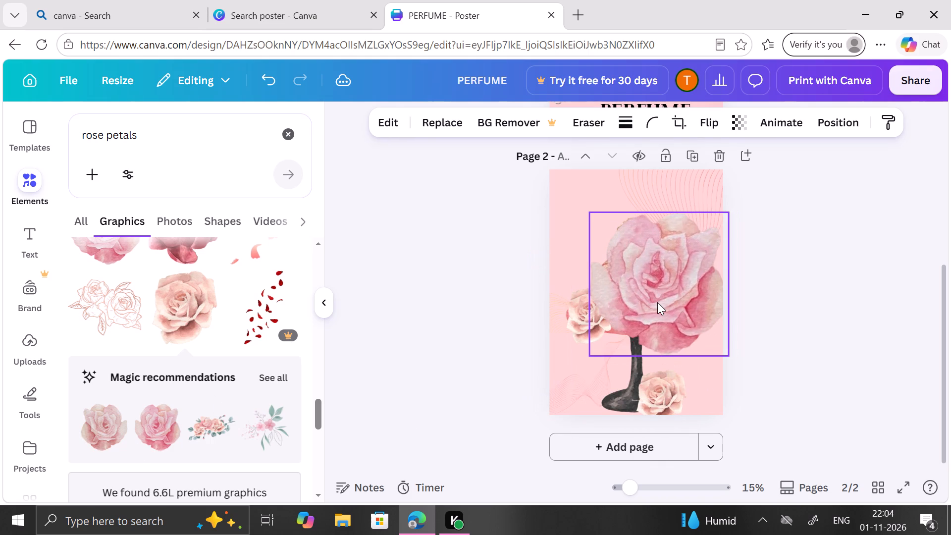
pyautogui.click(599, 337)
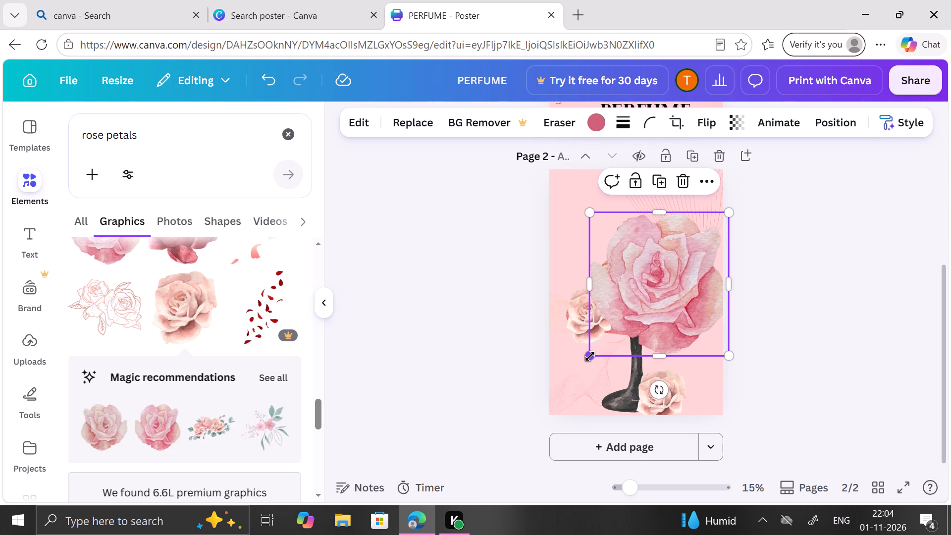
pyautogui.moveTo(590, 356); pyautogui.dragTo(678, 297)
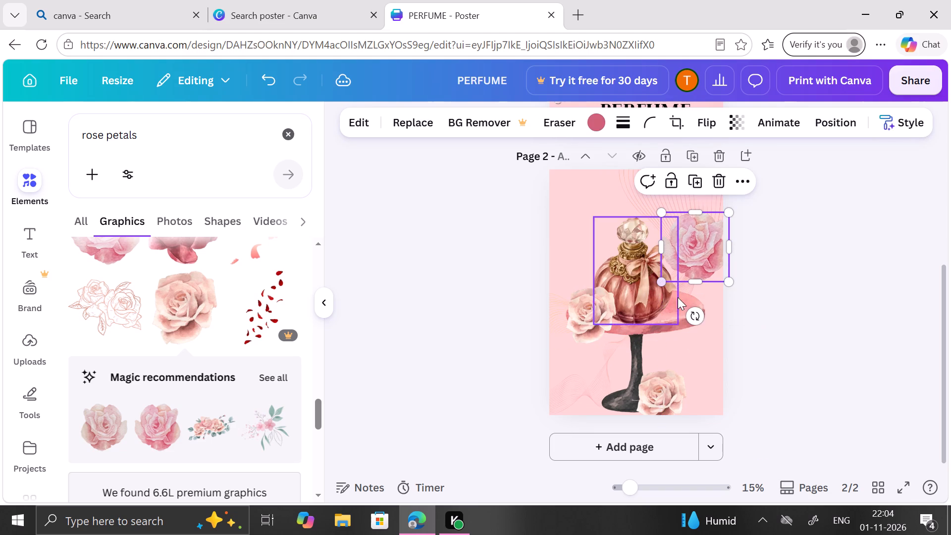
pyautogui.moveTo(687, 257); pyautogui.dragTo(690, 393)
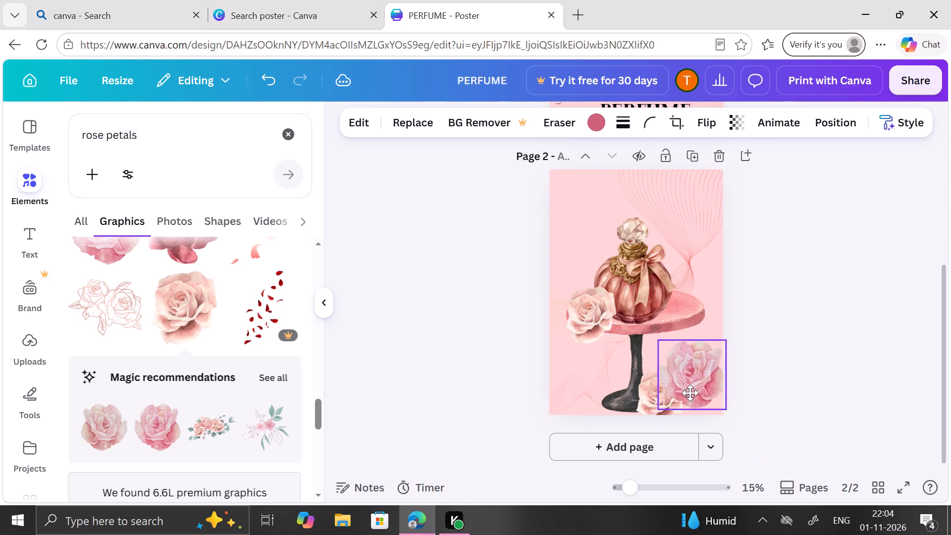
pyautogui.moveTo(690, 393); pyautogui.dragTo(594, 396)
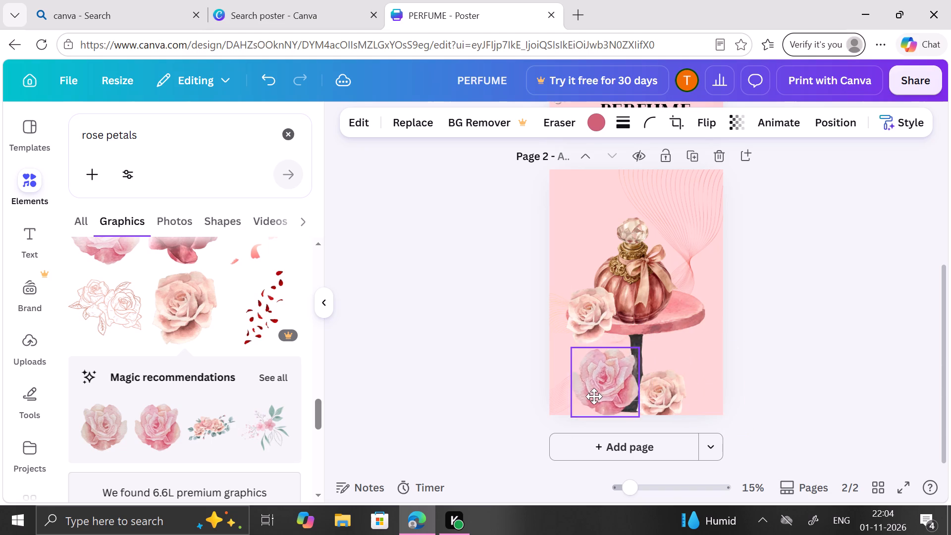
pyautogui.moveTo(594, 396); pyautogui.dragTo(589, 400)
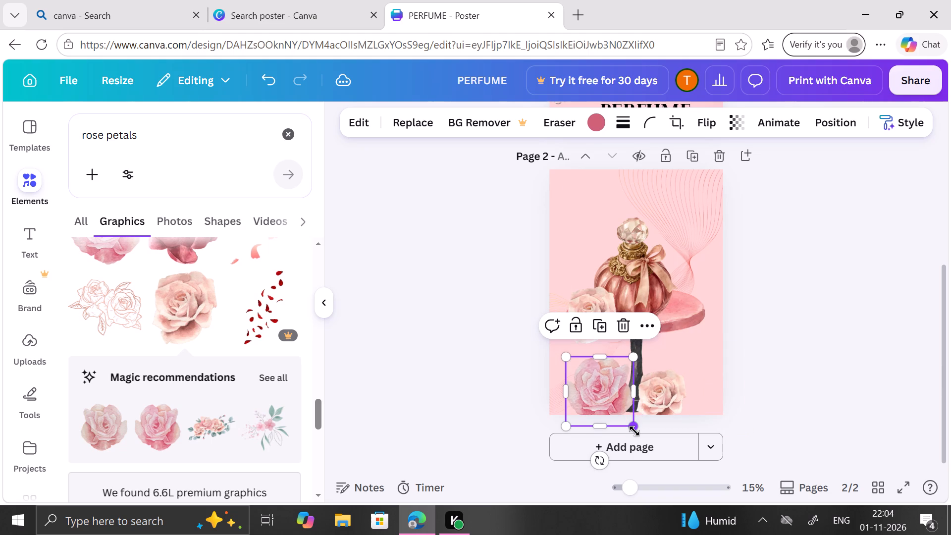
pyautogui.moveTo(634, 431); pyautogui.dragTo(632, 415)
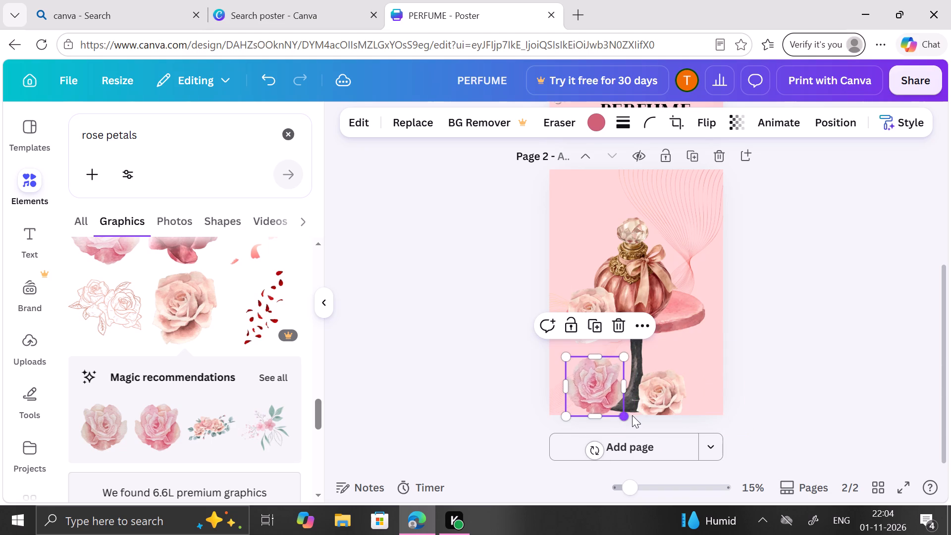
# Add the recommended rose cluster with blue-green leaves, shrink it, and place it over the tabletop's right edge.
pyautogui.click(196, 430)
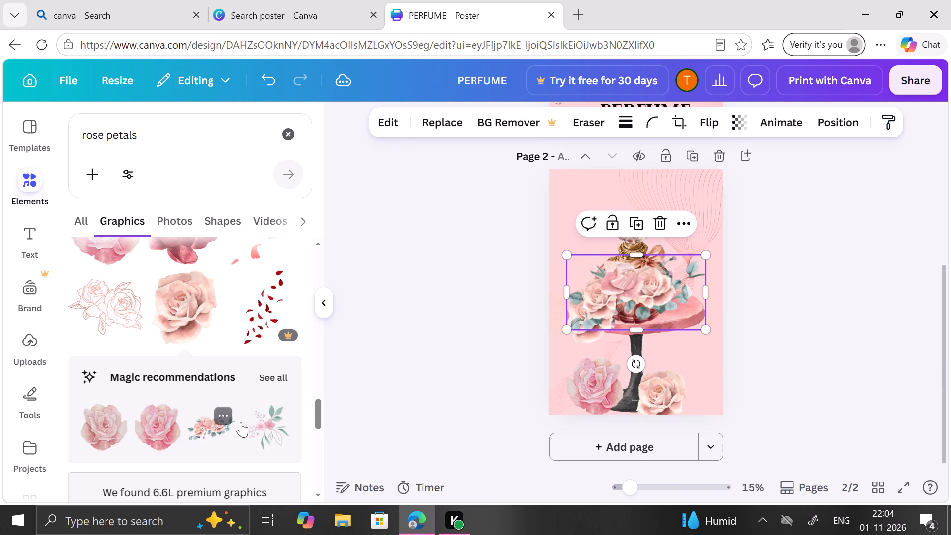
pyautogui.moveTo(626, 306); pyautogui.dragTo(632, 418)
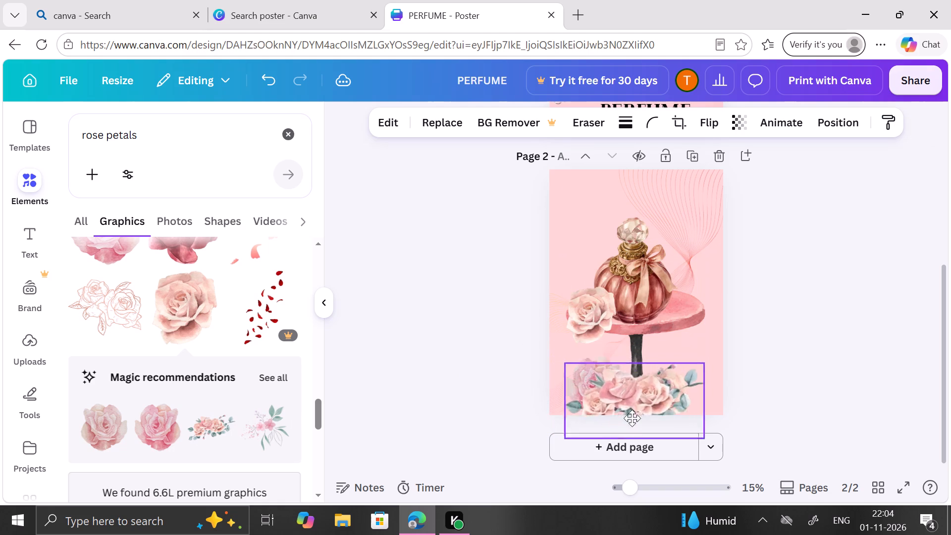
pyautogui.moveTo(632, 418); pyautogui.dragTo(648, 351)
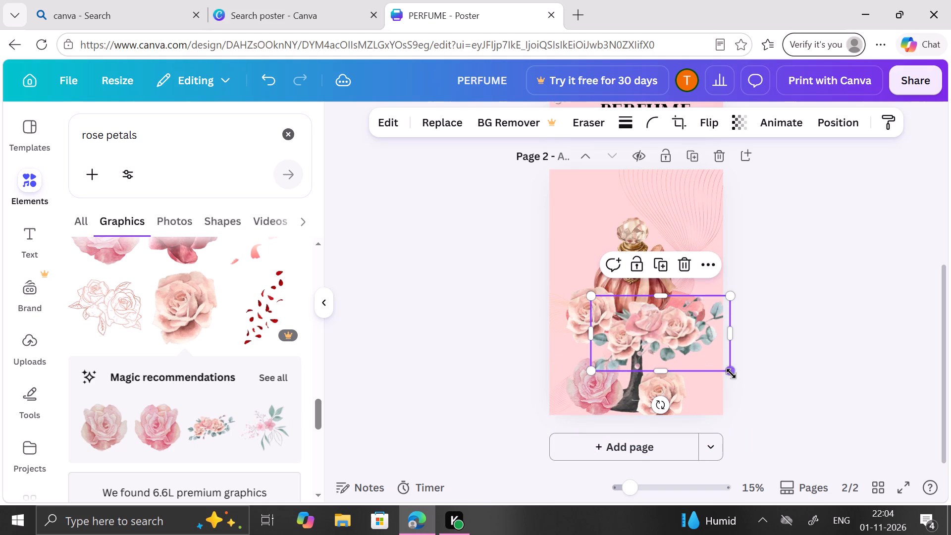
pyautogui.moveTo(731, 370); pyautogui.dragTo(702, 355)
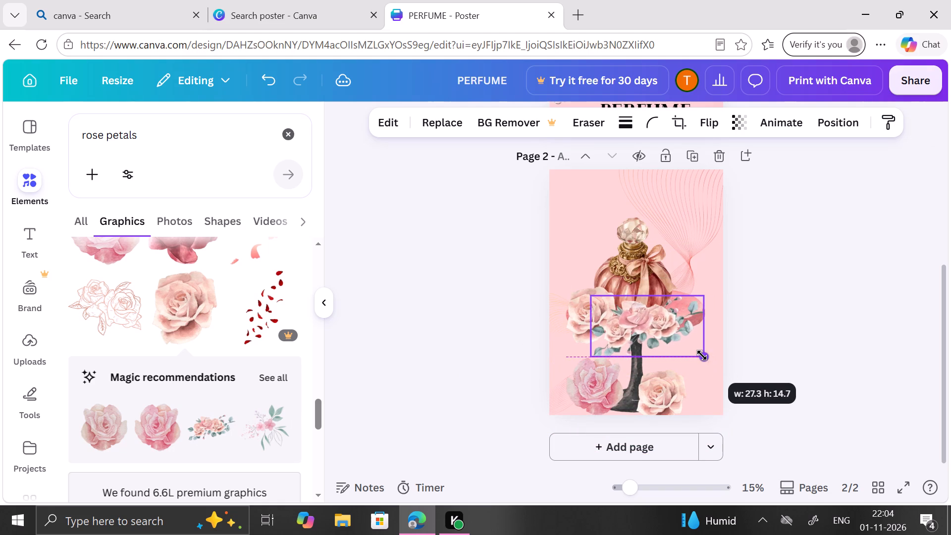
pyautogui.moveTo(702, 355); pyautogui.dragTo(687, 352)
pyautogui.moveTo(623, 324); pyautogui.dragTo(662, 328)
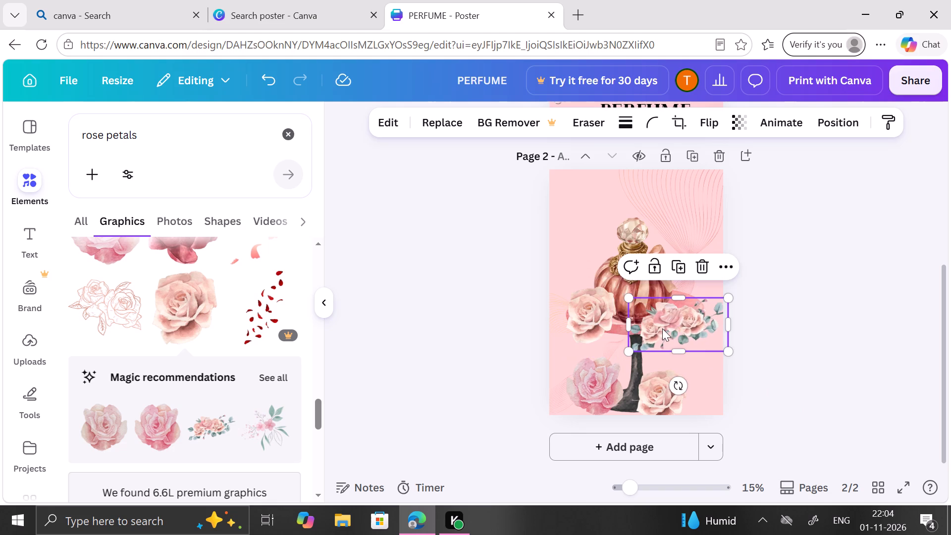
pyautogui.click(850, 316)
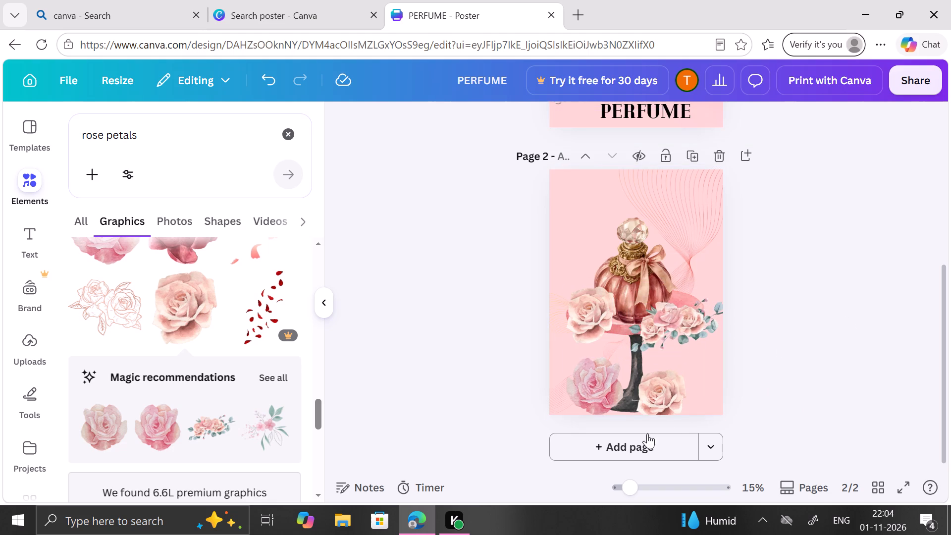
# Move the pale peach-pink rose beside the table's base into the lower-right corner of page 2.
pyautogui.moveTo(675, 397); pyautogui.dragTo(723, 377)
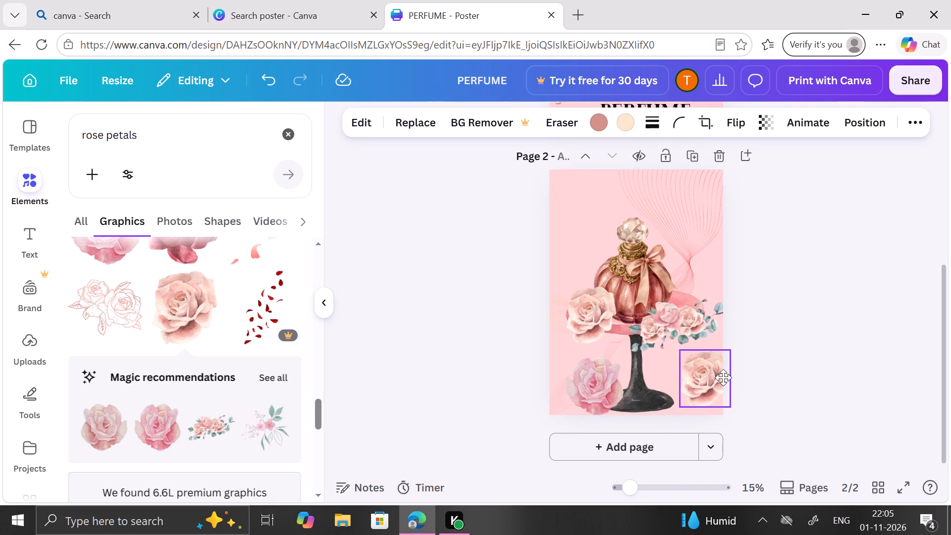
pyautogui.moveTo(723, 377); pyautogui.dragTo(715, 397)
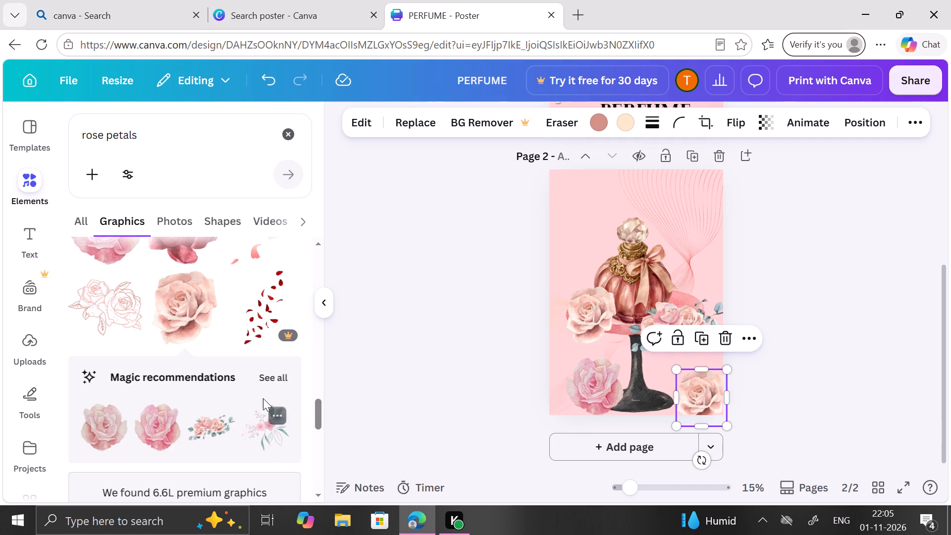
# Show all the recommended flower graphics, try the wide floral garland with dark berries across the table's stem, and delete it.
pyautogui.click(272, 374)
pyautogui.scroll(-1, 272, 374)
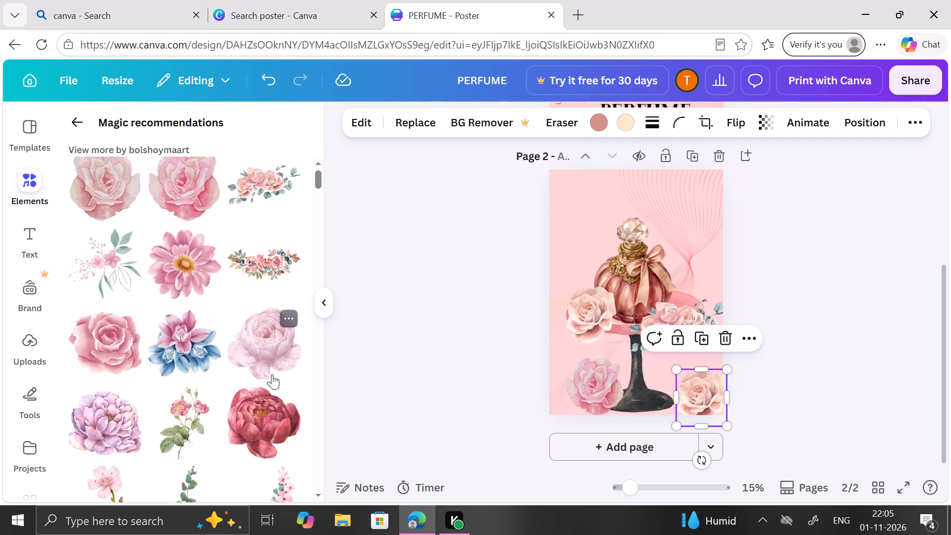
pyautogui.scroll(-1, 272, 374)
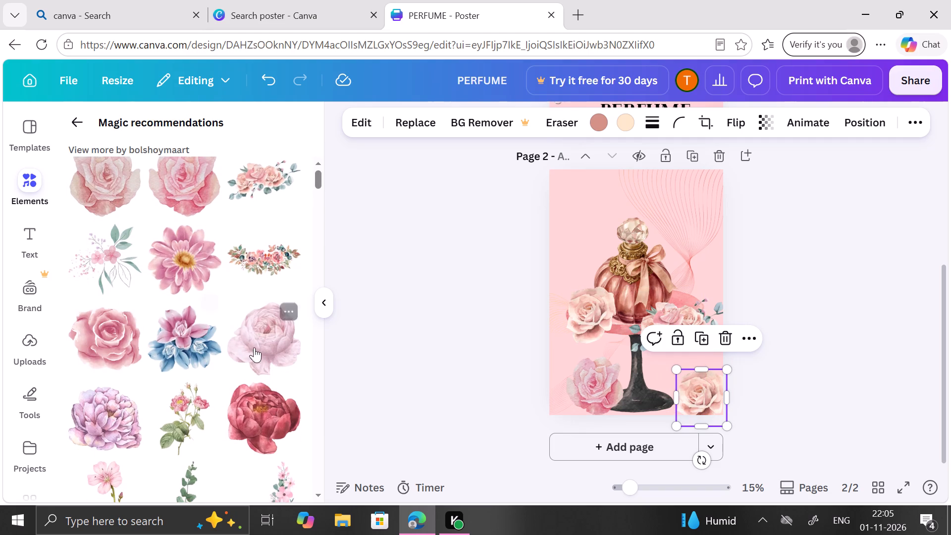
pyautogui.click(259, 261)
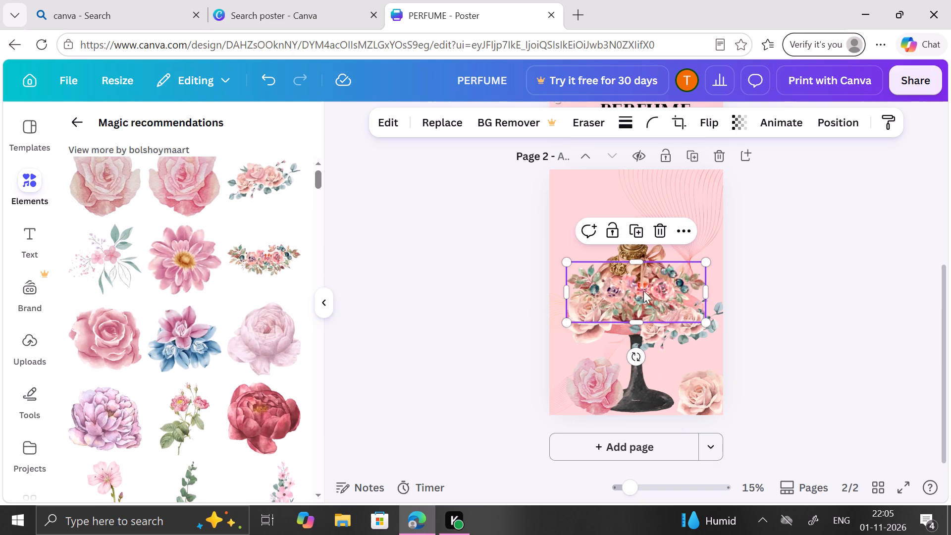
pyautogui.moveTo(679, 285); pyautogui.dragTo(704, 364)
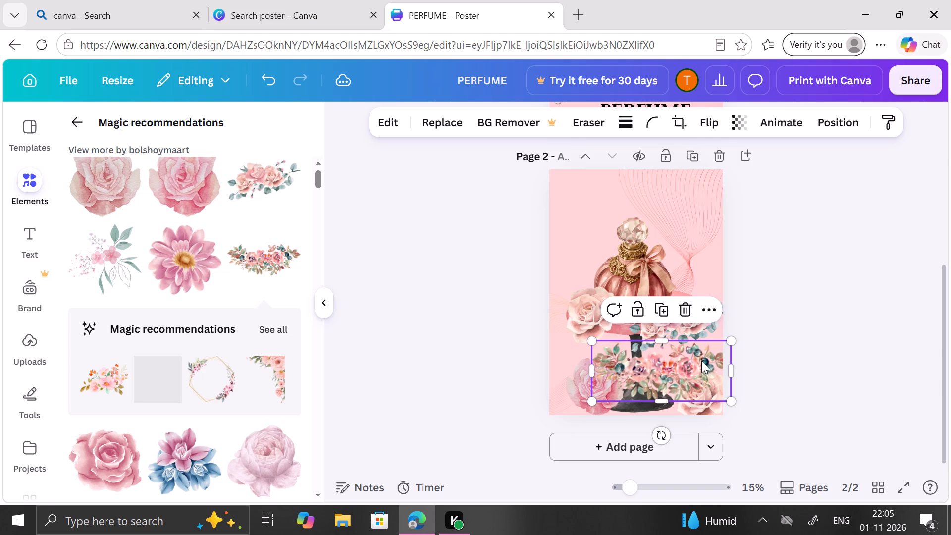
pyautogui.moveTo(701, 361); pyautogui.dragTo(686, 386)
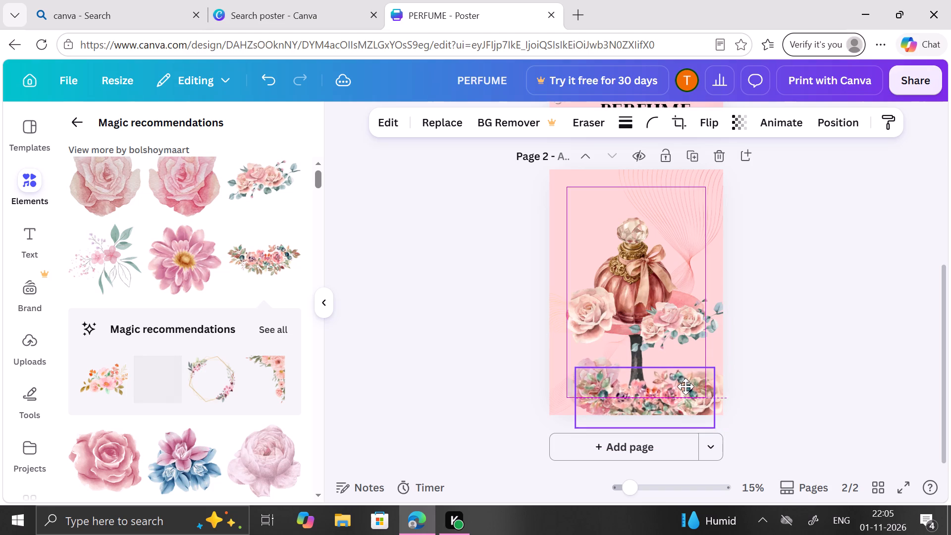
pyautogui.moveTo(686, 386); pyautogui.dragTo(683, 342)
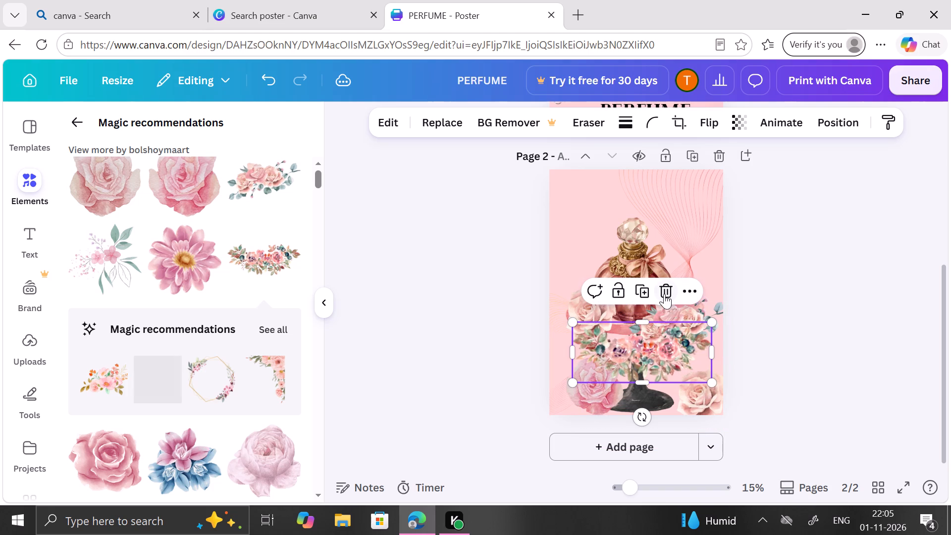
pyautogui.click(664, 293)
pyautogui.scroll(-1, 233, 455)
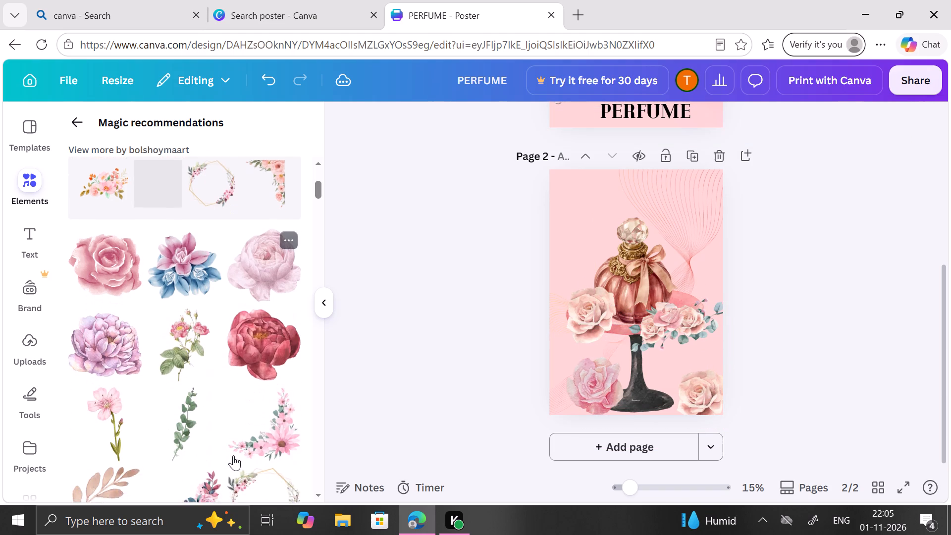
# Add the recommended sprig of small purple flowers to page 2, shrink it, and place it over the left part of the table's base.
pyautogui.scroll(-3, 233, 455)
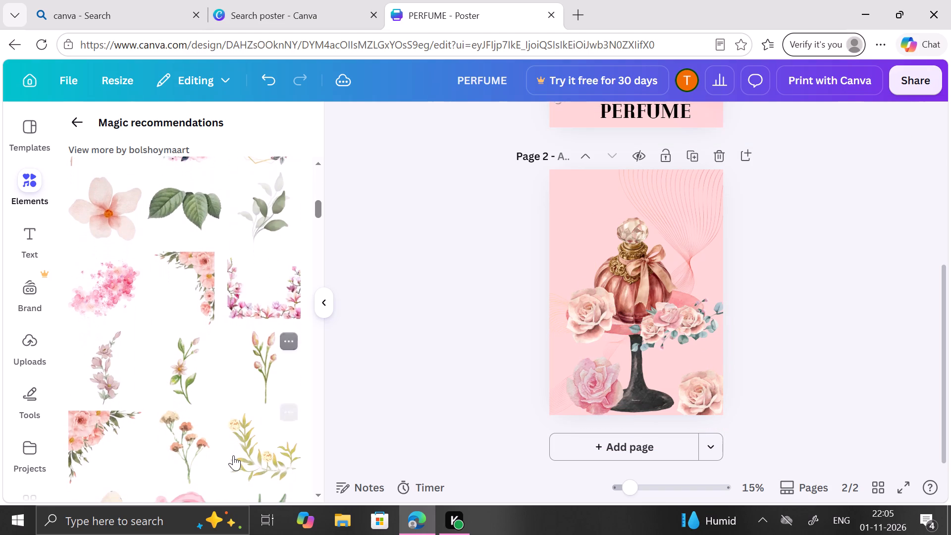
pyautogui.scroll(-4, 233, 455)
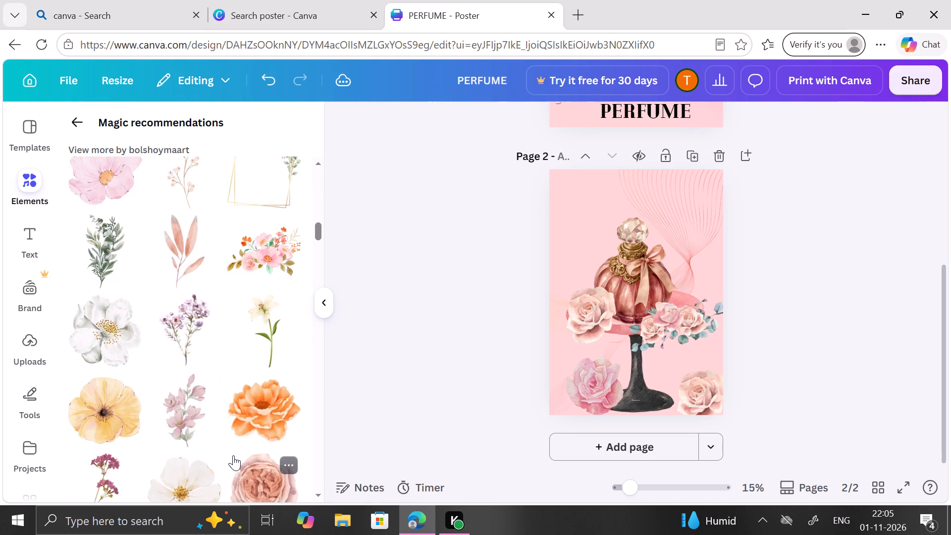
pyautogui.scroll(-2, 114, 444)
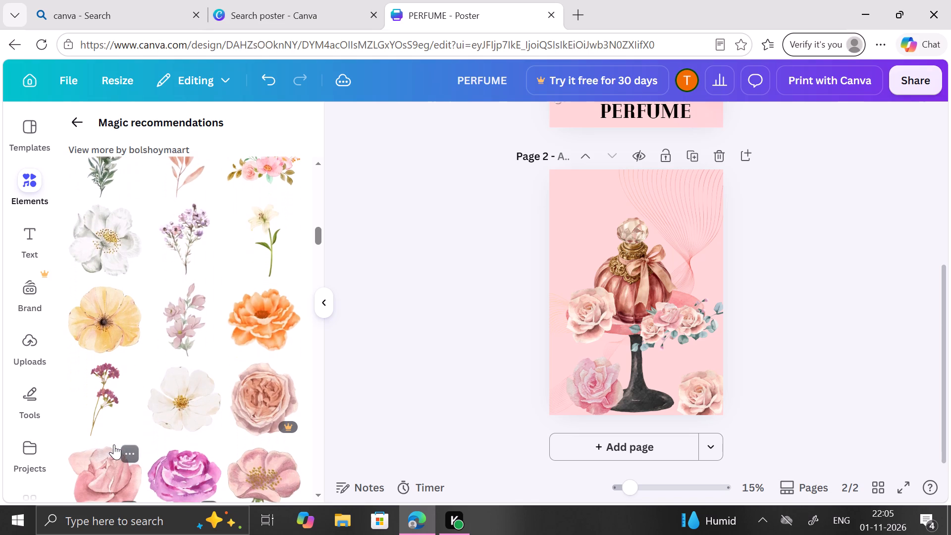
pyautogui.click(185, 220)
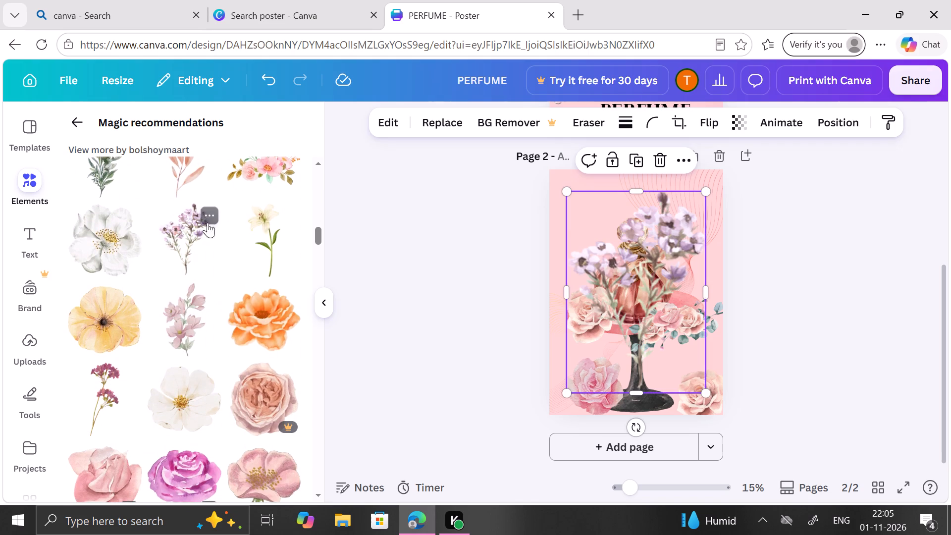
pyautogui.moveTo(707, 194); pyautogui.dragTo(629, 321)
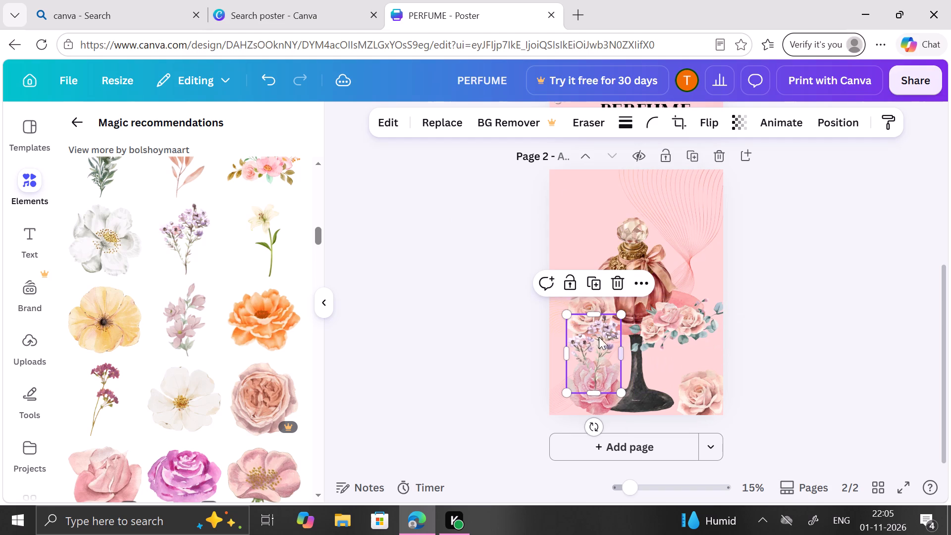
pyautogui.moveTo(586, 348); pyautogui.dragTo(628, 388)
# Add the recommended single white flower with a yellow centre, shrink it, and place it in page 2's lower-left corner.
pyautogui.click(167, 404)
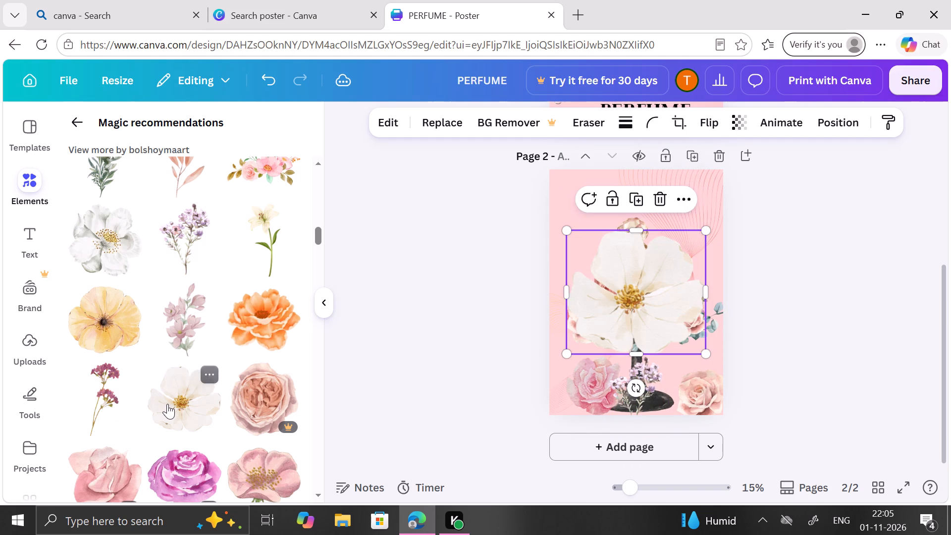
pyautogui.moveTo(704, 228); pyautogui.dragTo(659, 317)
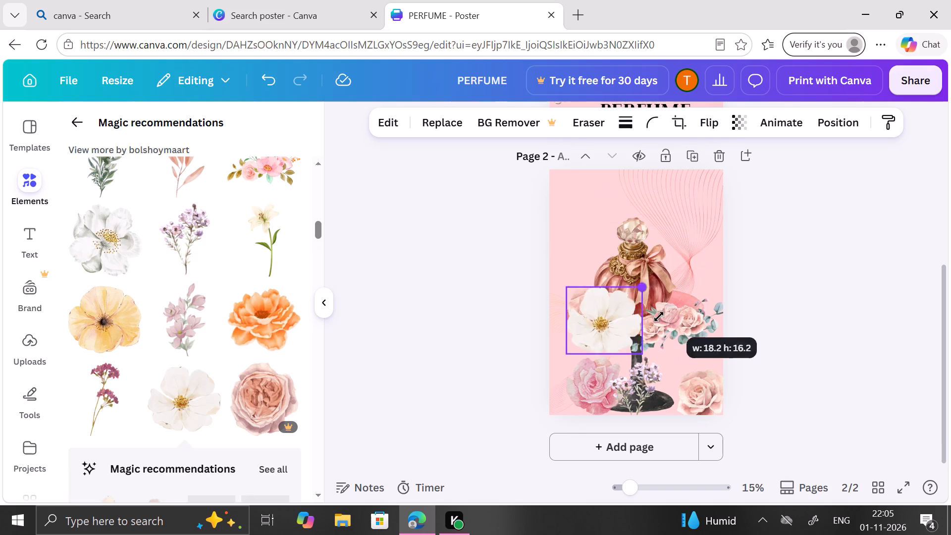
pyautogui.moveTo(659, 317); pyautogui.dragTo(643, 336)
pyautogui.moveTo(600, 336); pyautogui.dragTo(590, 413)
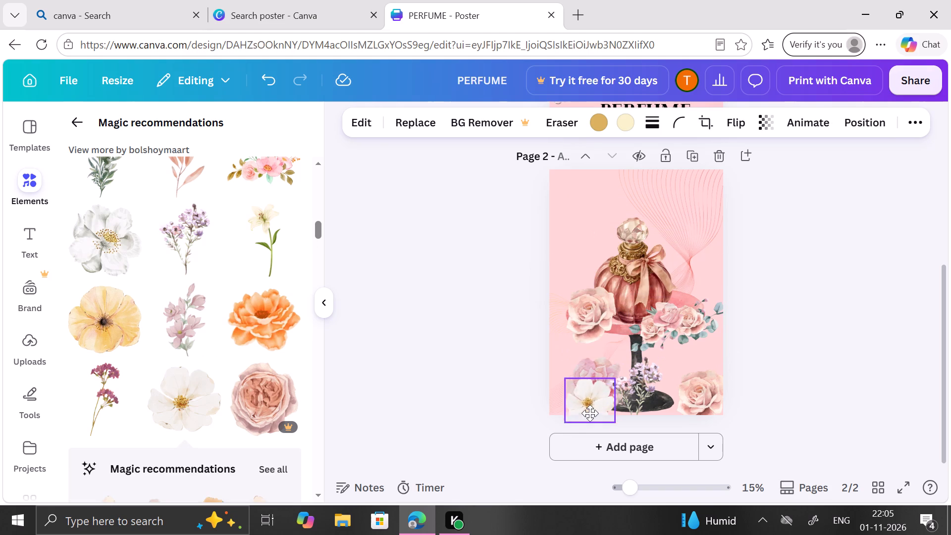
pyautogui.moveTo(590, 413); pyautogui.dragTo(580, 403)
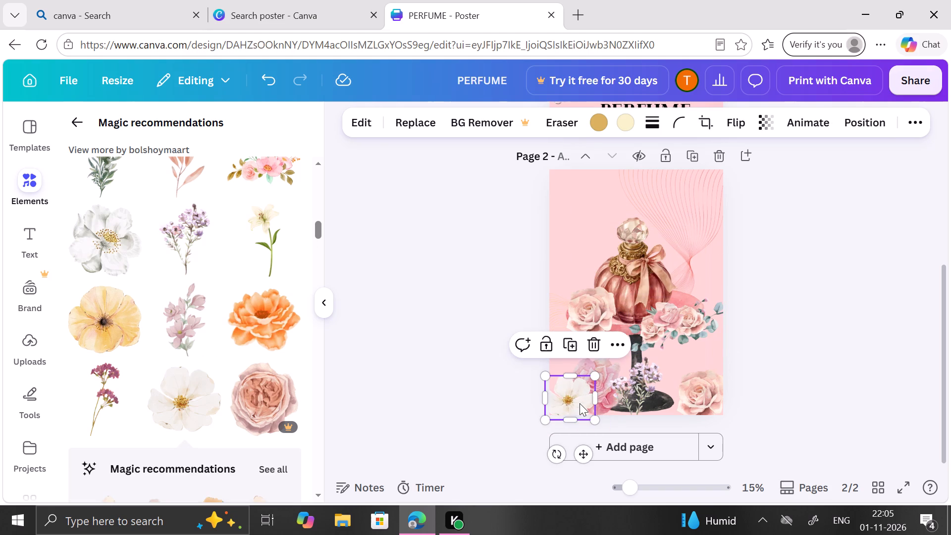
# Shift the pink watercolor rose slightly right, between the white flower and the purple sprig.
pyautogui.moveTo(602, 382); pyautogui.dragTo(613, 380)
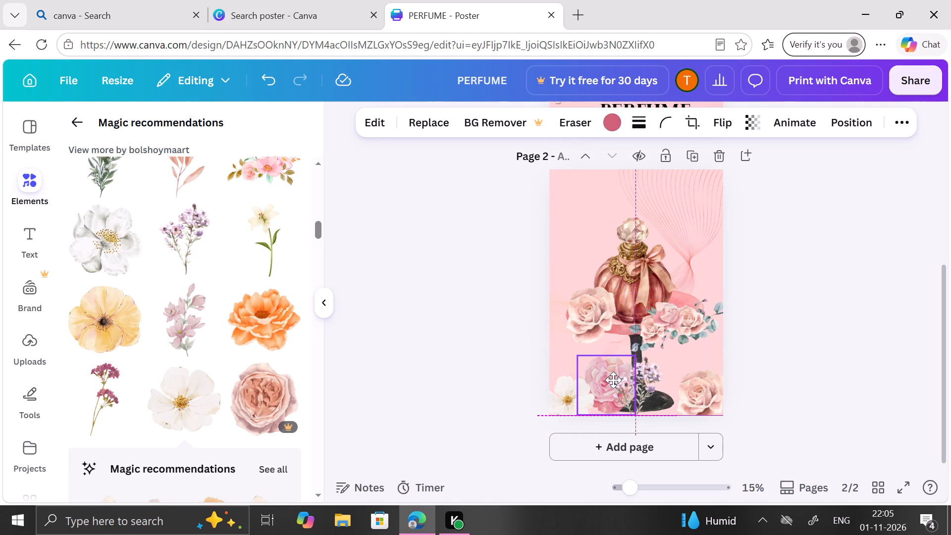
pyautogui.moveTo(613, 380); pyautogui.dragTo(609, 379)
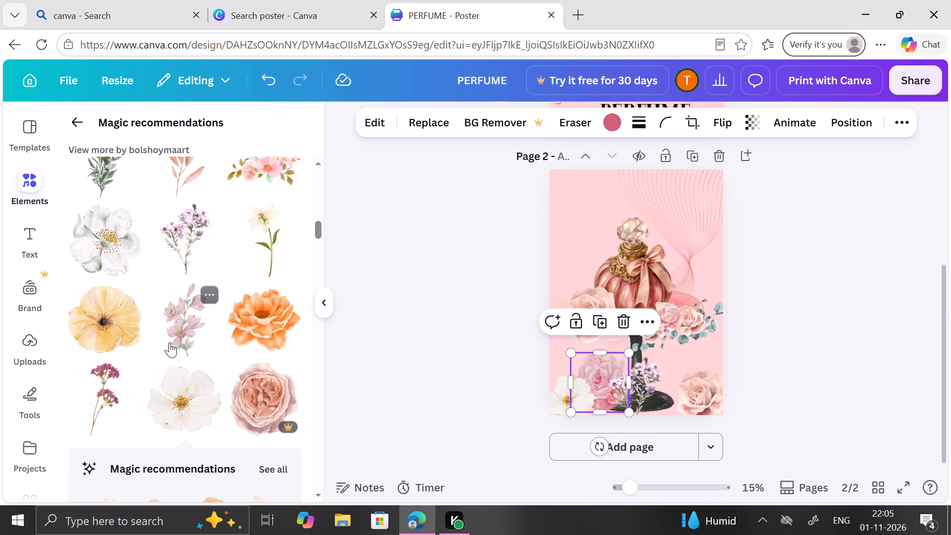
# Add the recommended pale pink magnolia branch, shrink it, and place it between the table's base and the lower-right rose.
pyautogui.click(169, 342)
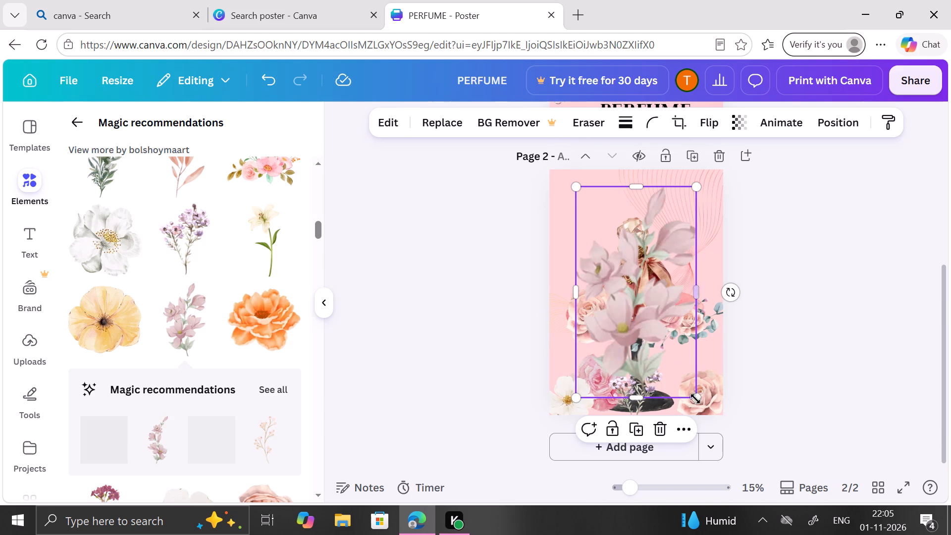
pyautogui.moveTo(701, 400); pyautogui.dragTo(627, 339)
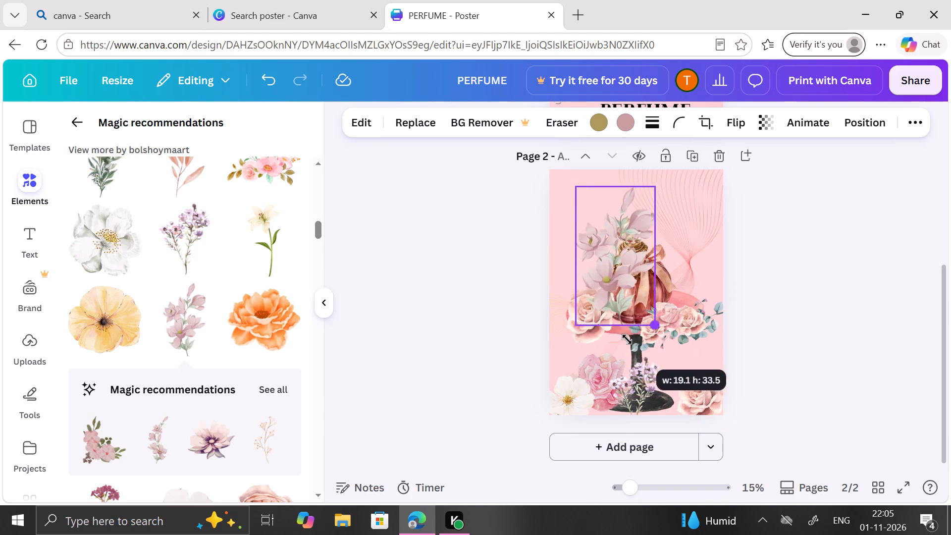
pyautogui.moveTo(627, 339); pyautogui.dragTo(598, 306)
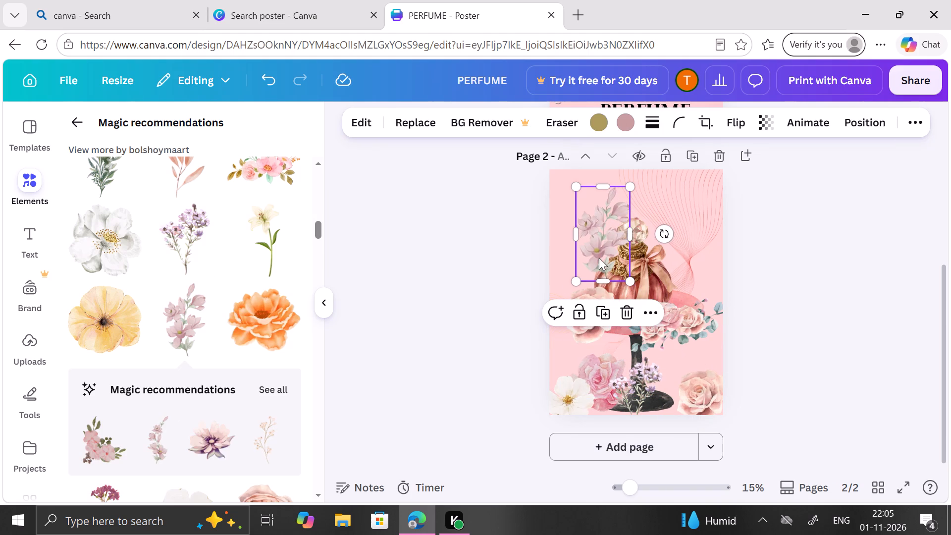
pyautogui.moveTo(599, 258); pyautogui.dragTo(667, 407)
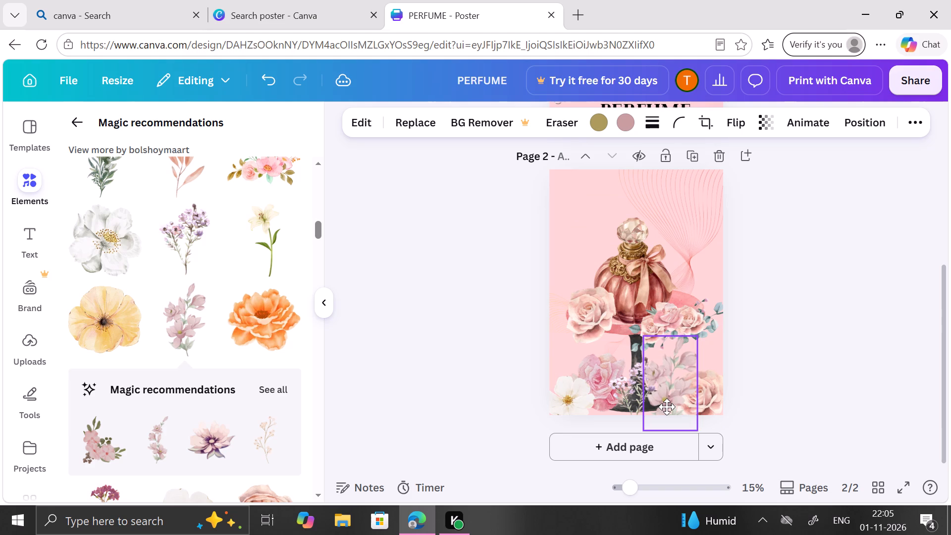
pyautogui.moveTo(667, 407); pyautogui.dragTo(568, 231)
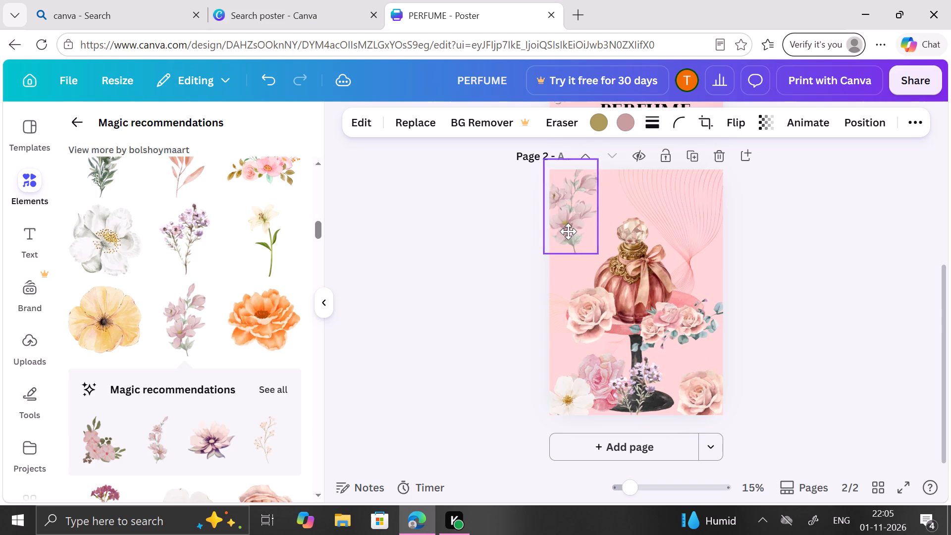
pyautogui.moveTo(568, 231); pyautogui.dragTo(580, 250)
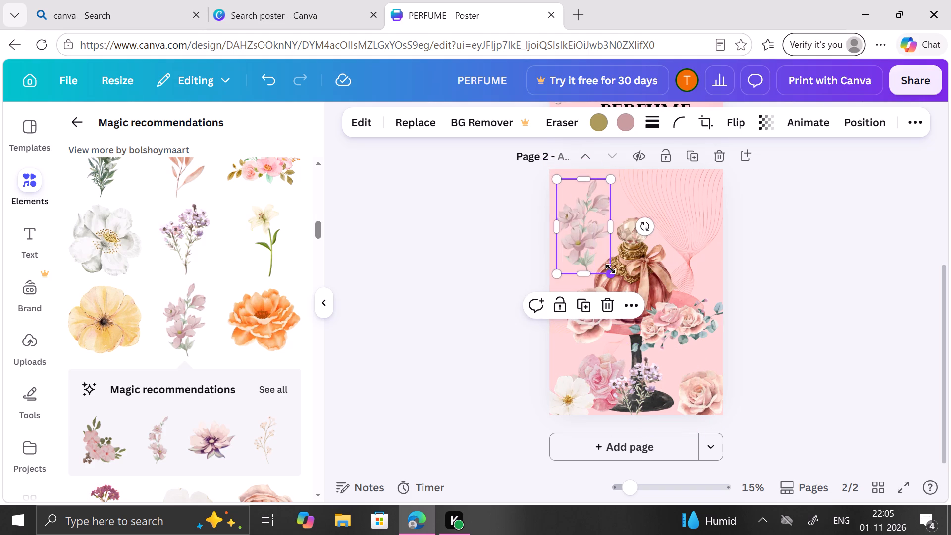
pyautogui.moveTo(611, 269); pyautogui.dragTo(594, 251)
pyautogui.moveTo(574, 239); pyautogui.dragTo(669, 414)
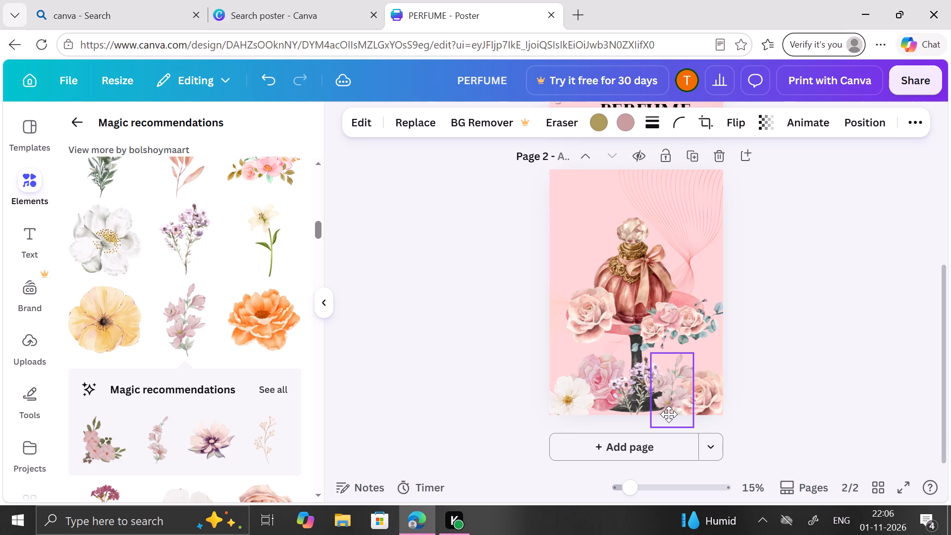
pyautogui.moveTo(669, 414); pyautogui.dragTo(668, 414)
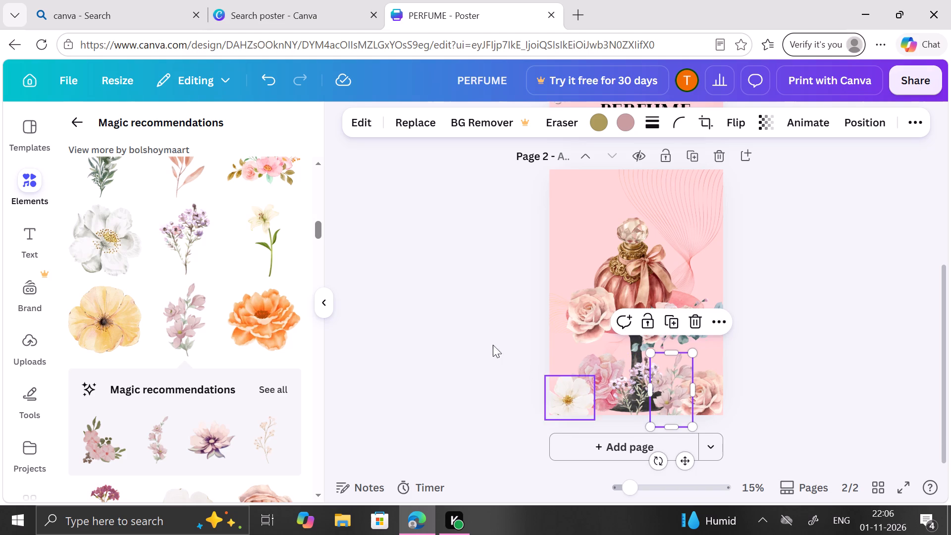
# Add the recommended white lily stem, shrink it, and stretch its proportions to make it wider beside the table's stem.
pyautogui.click(283, 251)
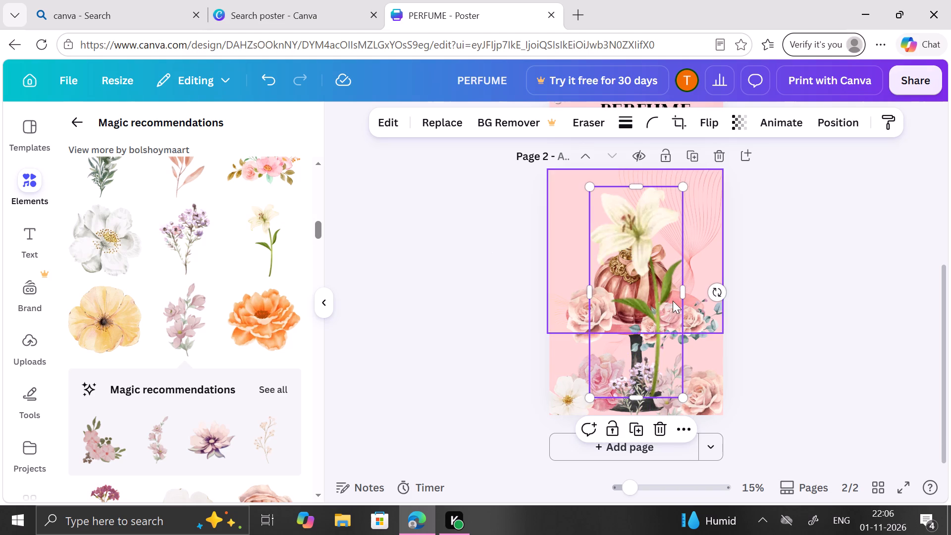
pyautogui.moveTo(679, 189); pyautogui.dragTo(640, 258)
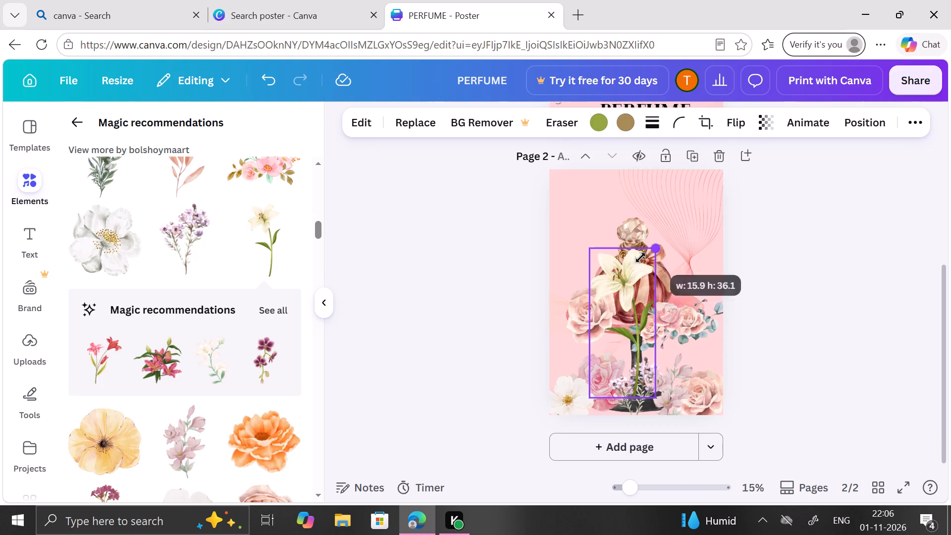
pyautogui.moveTo(640, 258); pyautogui.dragTo(601, 314)
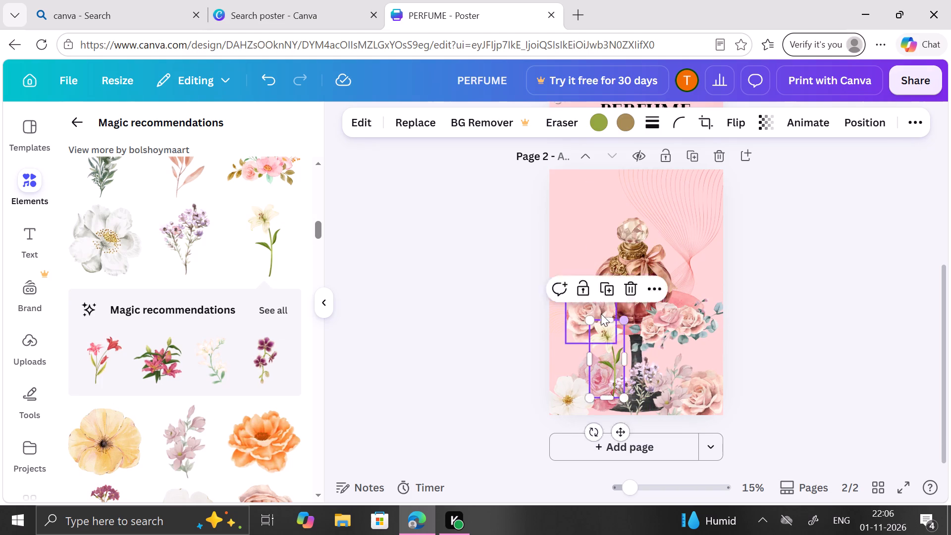
pyautogui.moveTo(626, 321); pyautogui.dragTo(622, 343)
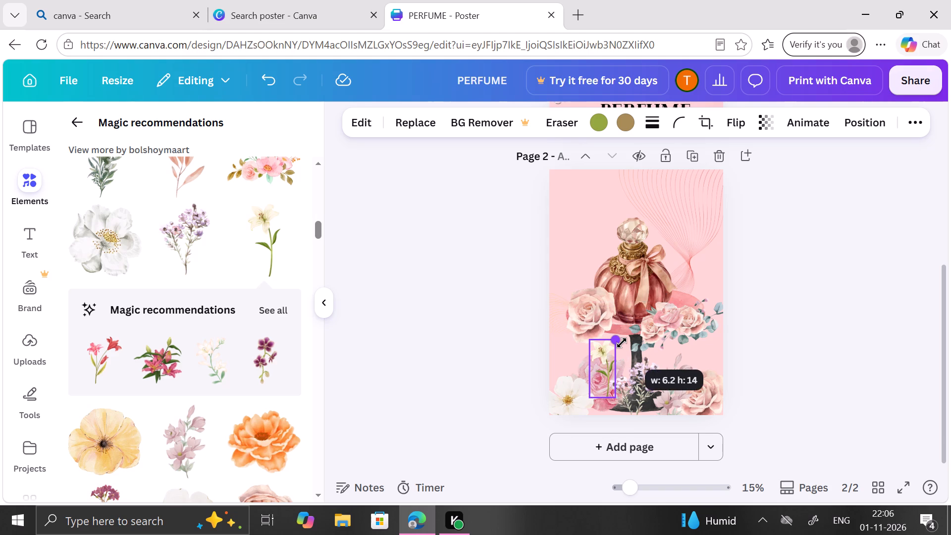
pyautogui.moveTo(622, 343); pyautogui.dragTo(623, 341)
pyautogui.moveTo(613, 358); pyautogui.dragTo(621, 379)
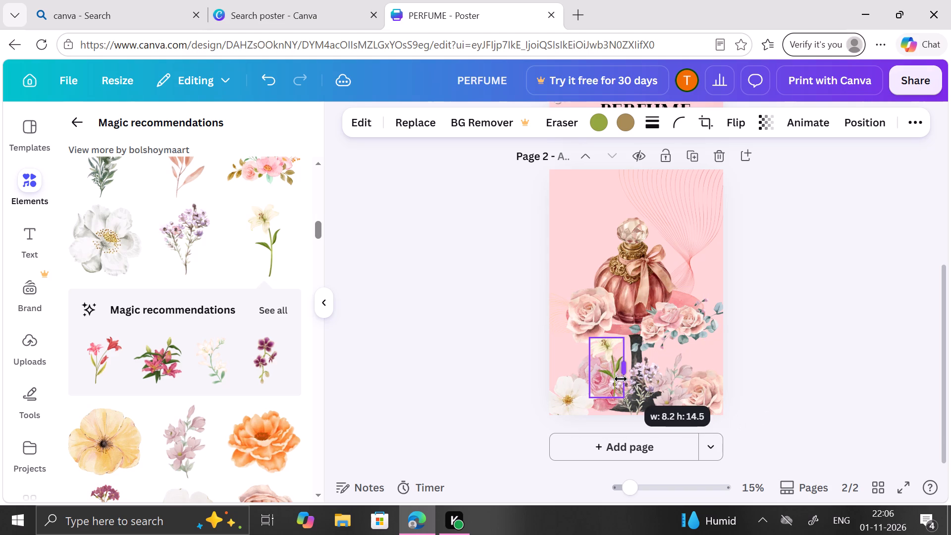
pyautogui.moveTo(621, 379); pyautogui.dragTo(623, 372)
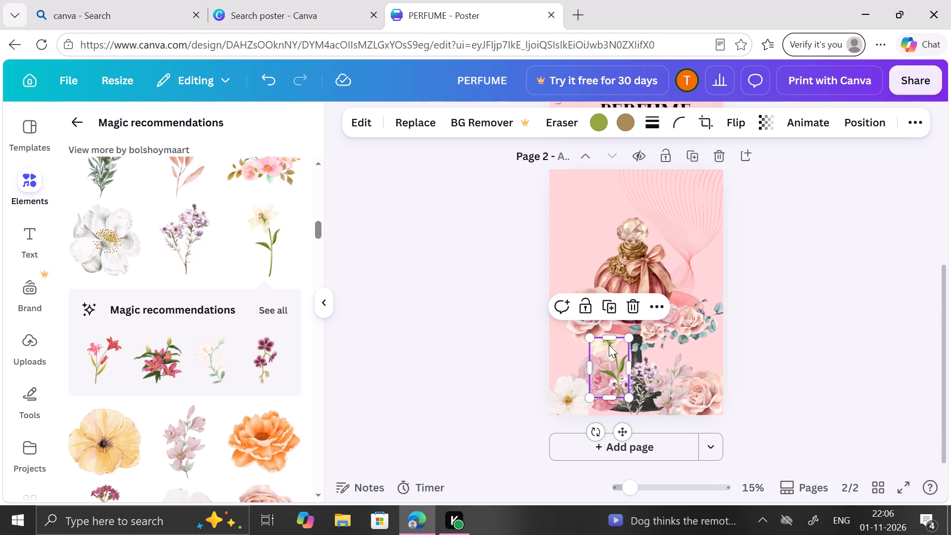
pyautogui.moveTo(609, 342); pyautogui.dragTo(609, 318)
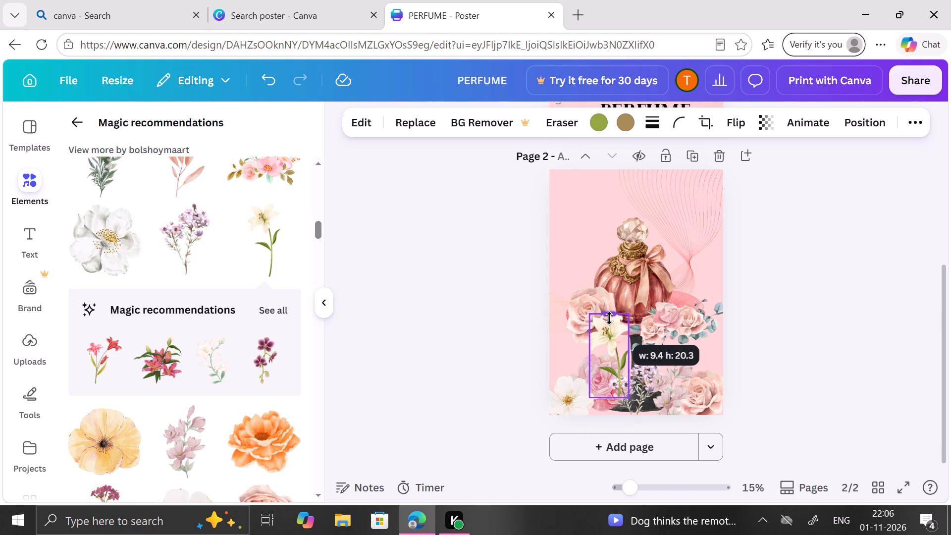
pyautogui.moveTo(609, 318); pyautogui.dragTo(648, 324)
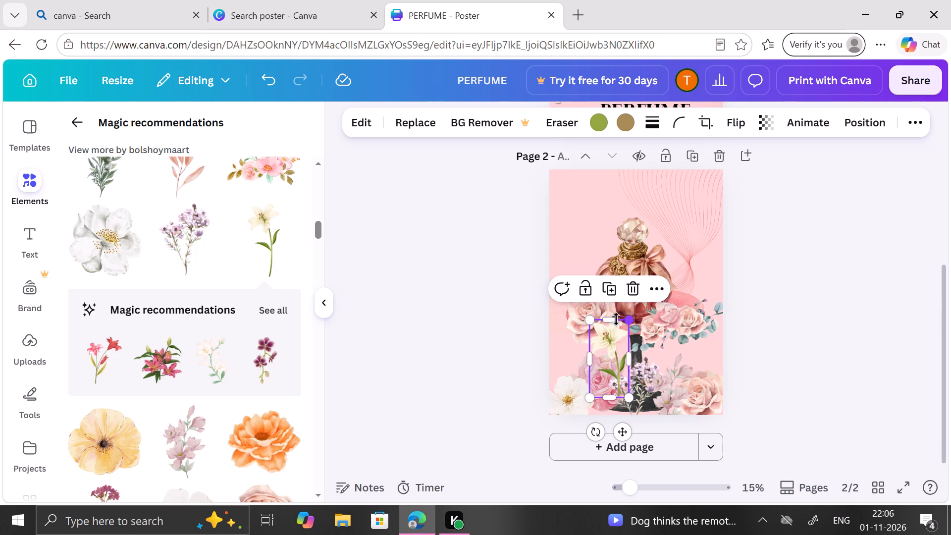
pyautogui.moveTo(633, 316); pyautogui.dragTo(660, 310)
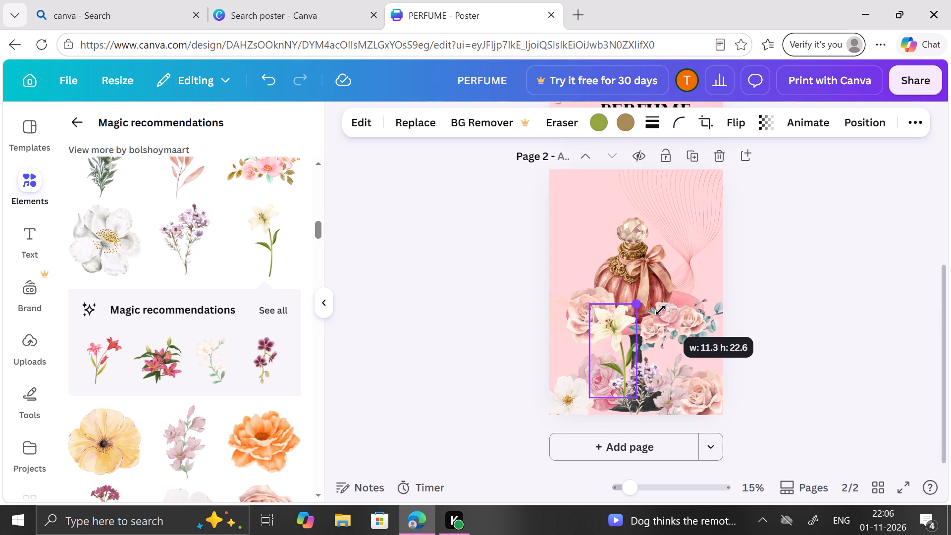
pyautogui.moveTo(660, 310); pyautogui.dragTo(678, 307)
# Shrink the white lily further and place it over the table's base, between the purple sprig and the magnolia branch.
pyautogui.moveTo(607, 330); pyautogui.dragTo(673, 364)
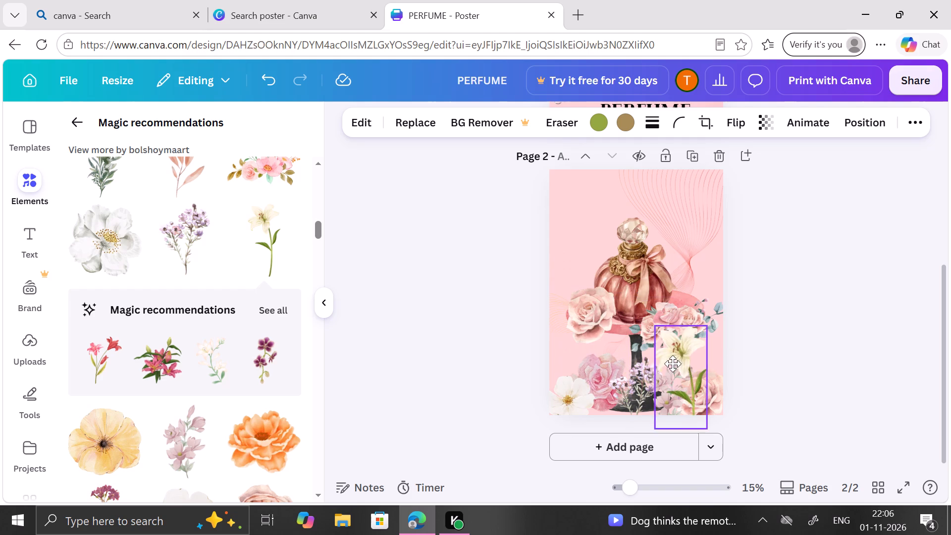
pyautogui.moveTo(673, 364); pyautogui.dragTo(590, 227)
pyautogui.moveTo(627, 291); pyautogui.dragTo(617, 275)
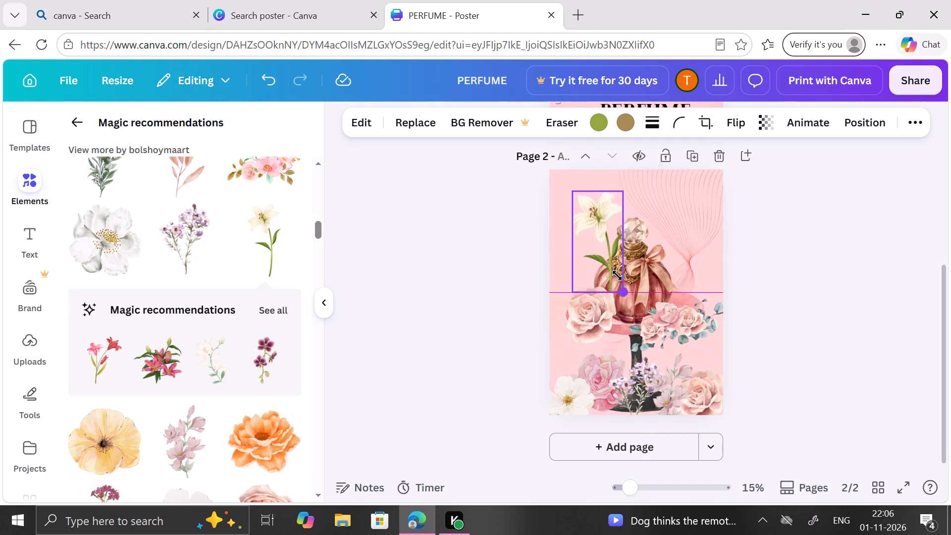
pyautogui.moveTo(617, 275); pyautogui.dragTo(596, 250)
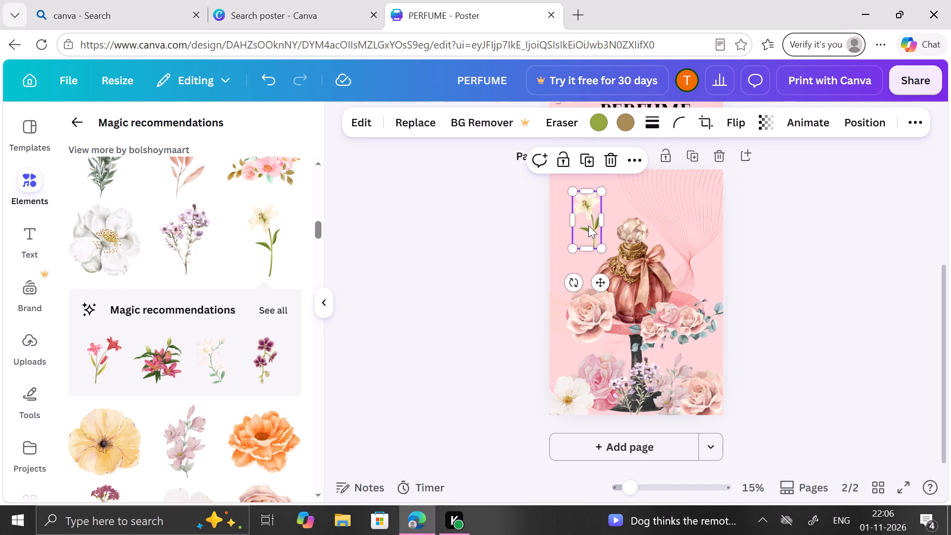
pyautogui.moveTo(588, 225); pyautogui.dragTo(659, 396)
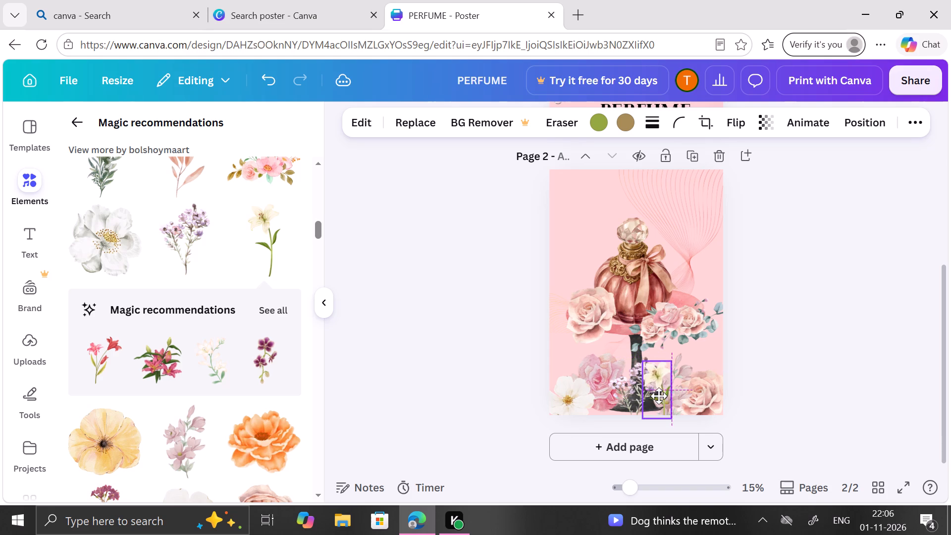
pyautogui.moveTo(659, 396); pyautogui.dragTo(652, 393)
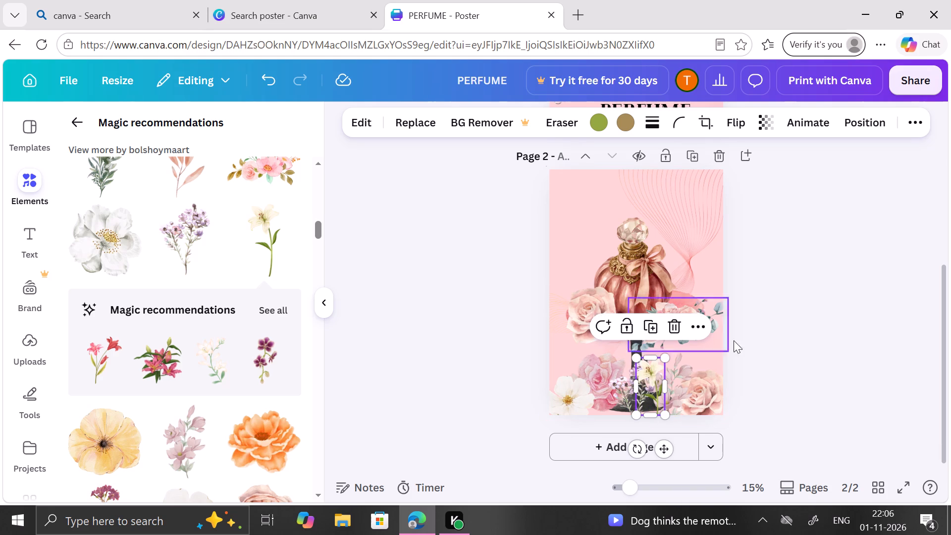
pyautogui.click(745, 334)
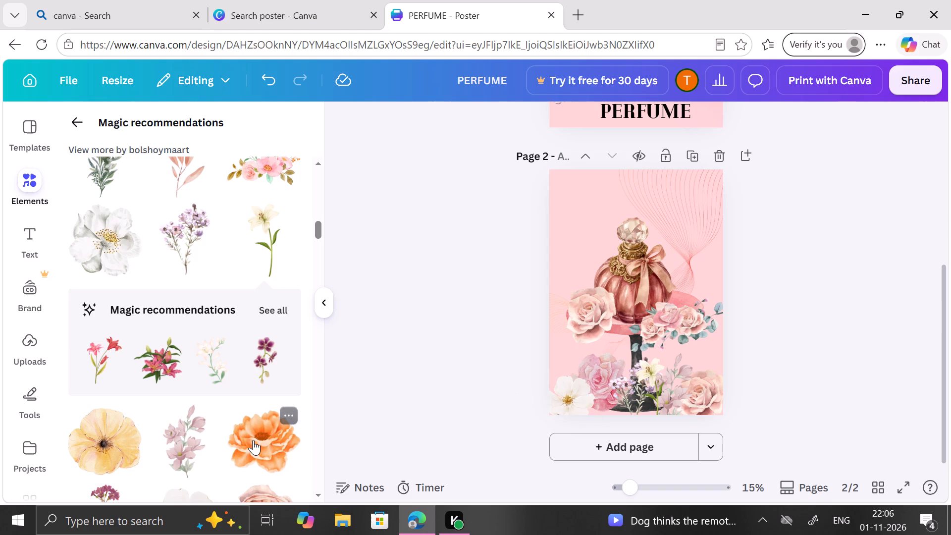
# Add the recommended scattered dark pink petals graphic to the second page and enlarge it very slightly over the bottle.
pyautogui.scroll(-3, 253, 440)
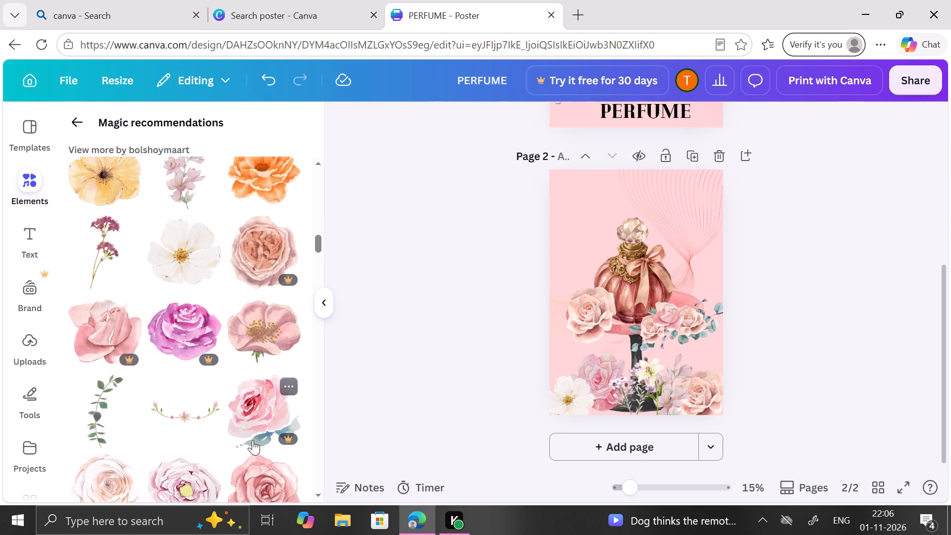
pyautogui.scroll(-1, 253, 440)
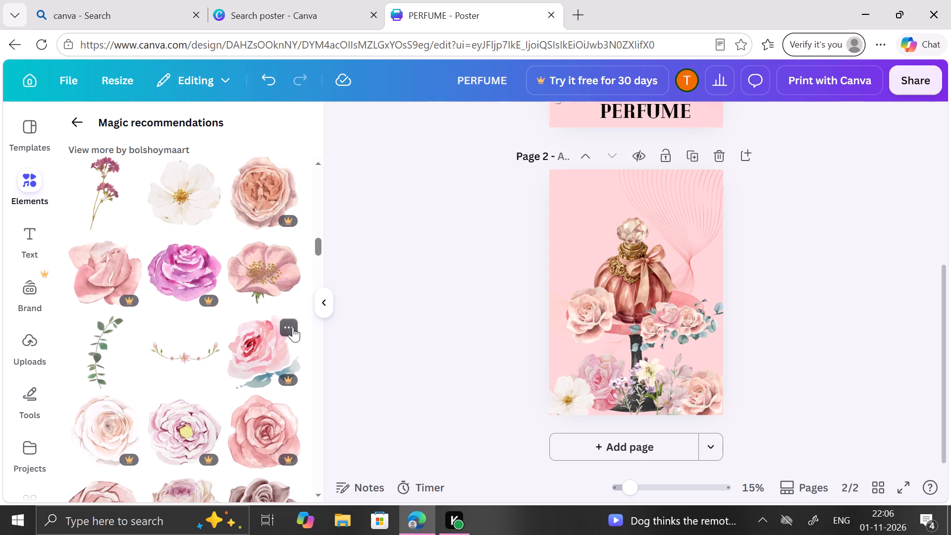
pyautogui.scroll(-2, 293, 327)
pyautogui.scroll(1, 293, 327)
pyautogui.scroll(-1, 293, 327)
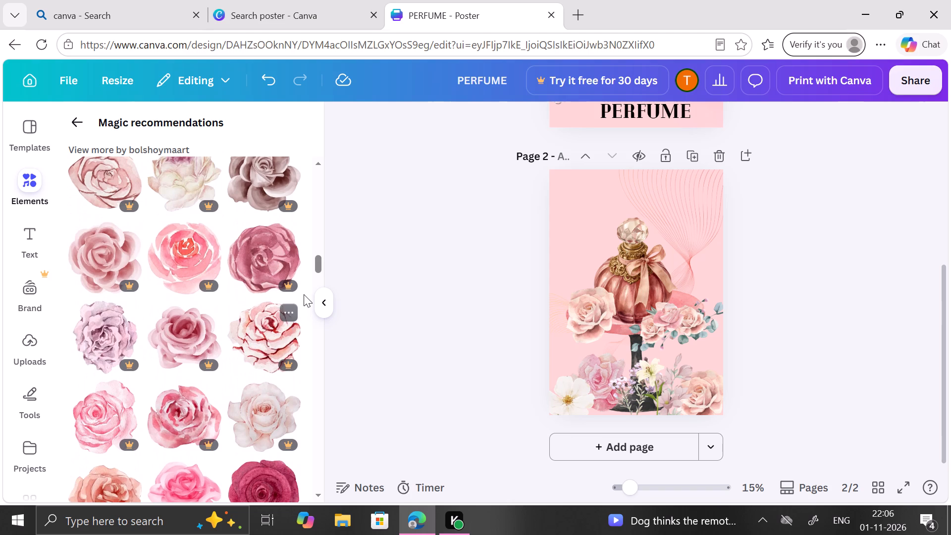
pyautogui.scroll(-5, 304, 294)
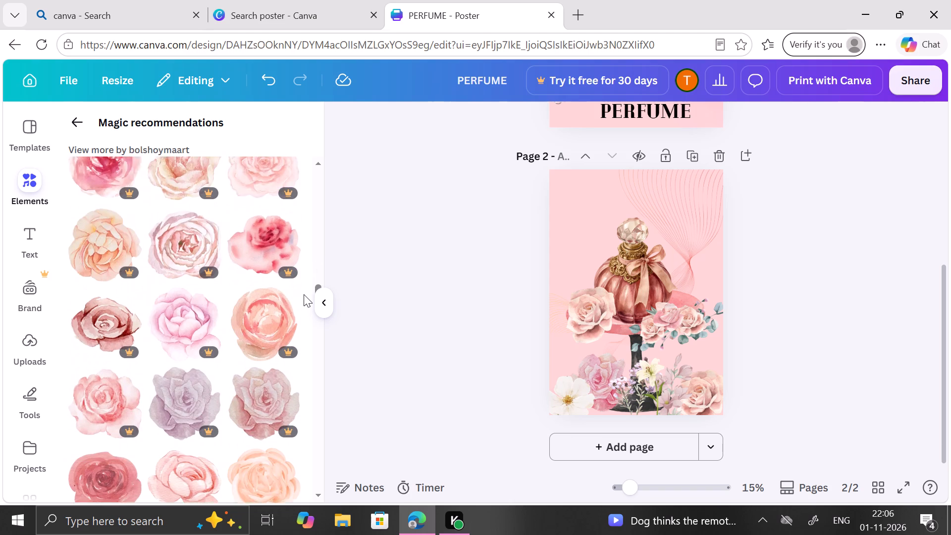
pyautogui.scroll(-5, 304, 294)
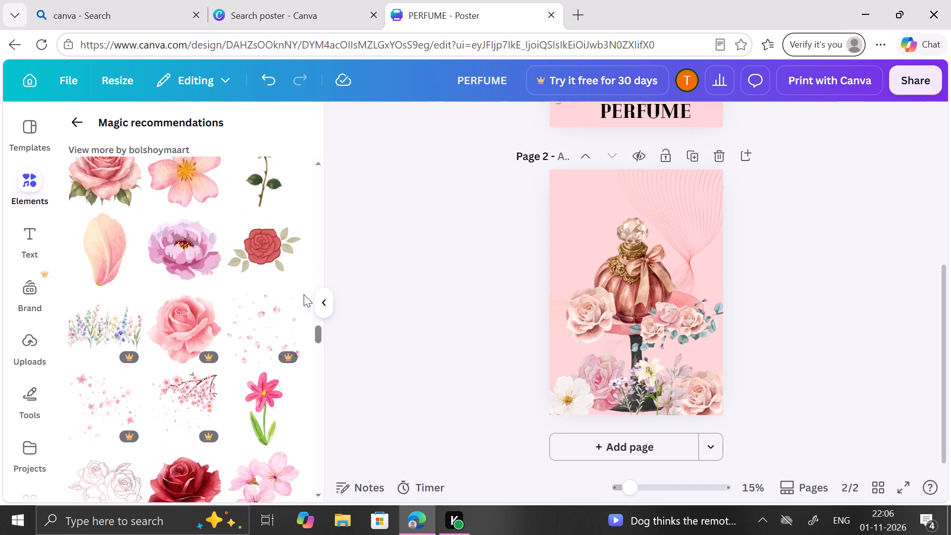
pyautogui.scroll(-2, 304, 294)
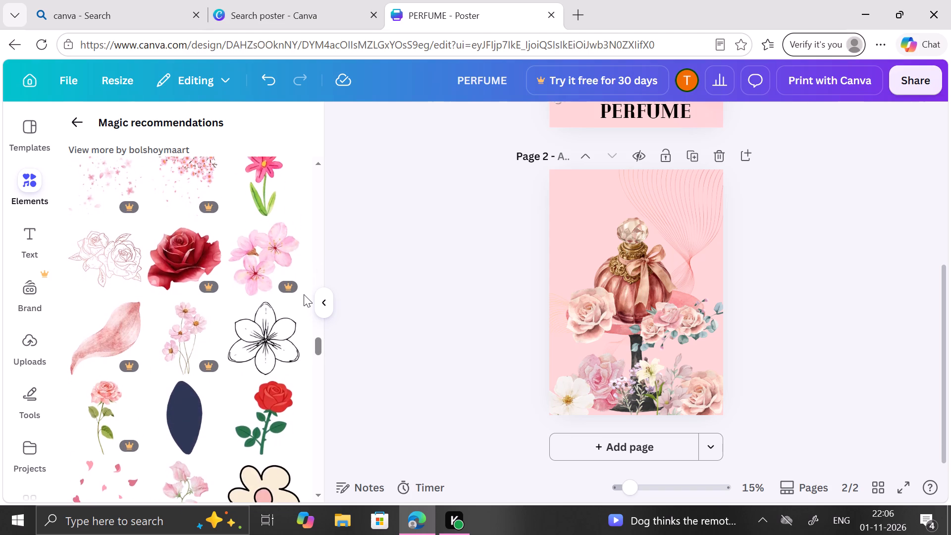
pyautogui.scroll(-1, 304, 294)
pyautogui.scroll(-1, 226, 329)
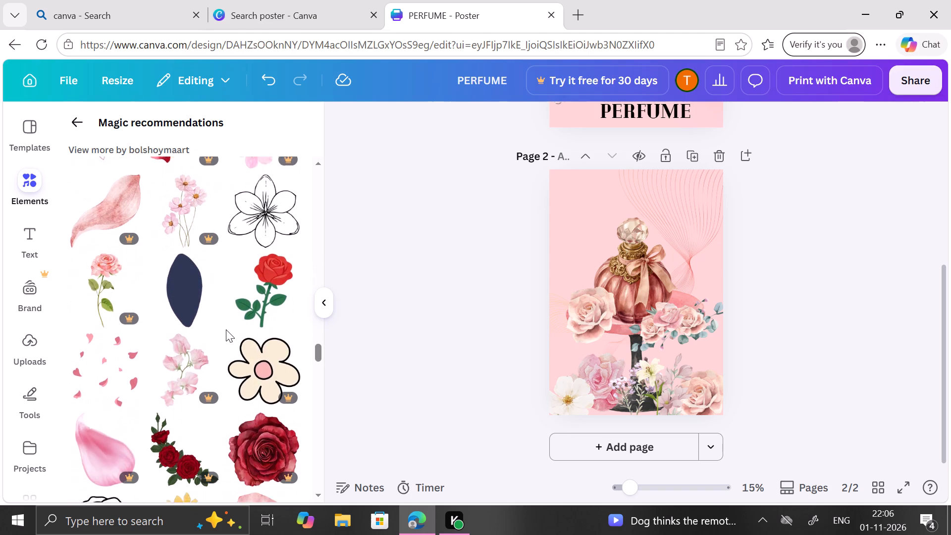
pyautogui.scroll(-1, 226, 329)
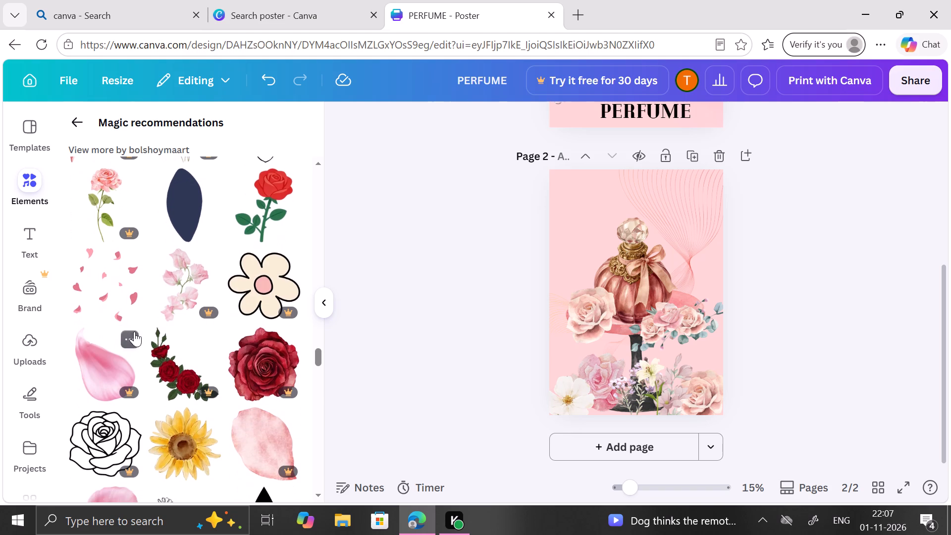
pyautogui.click(111, 292)
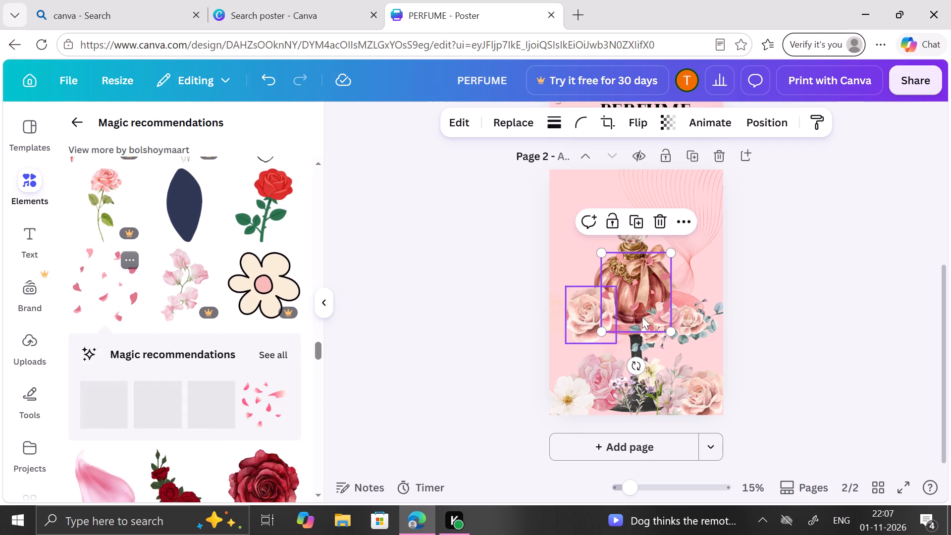
pyautogui.moveTo(672, 330); pyautogui.dragTo(670, 330)
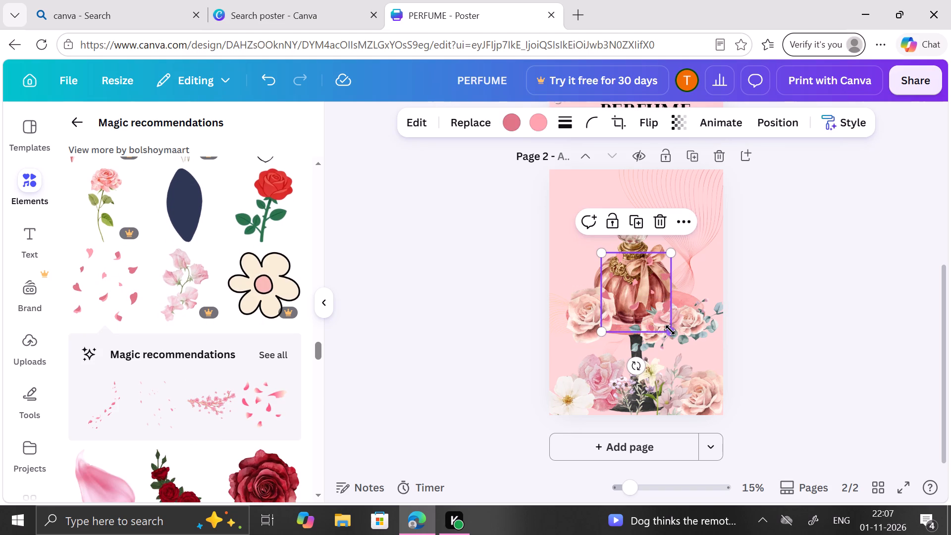
pyautogui.moveTo(670, 330); pyautogui.dragTo(690, 324)
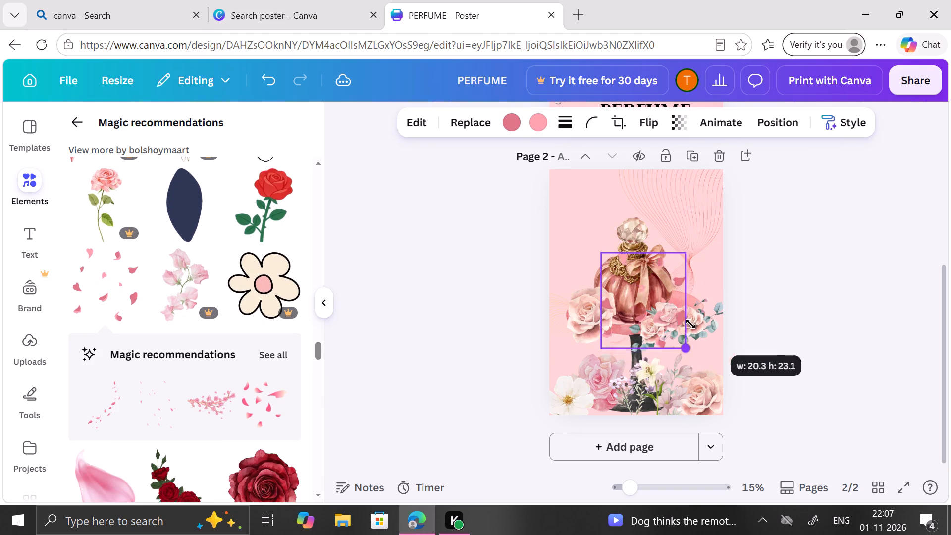
pyautogui.moveTo(690, 324); pyautogui.dragTo(684, 322)
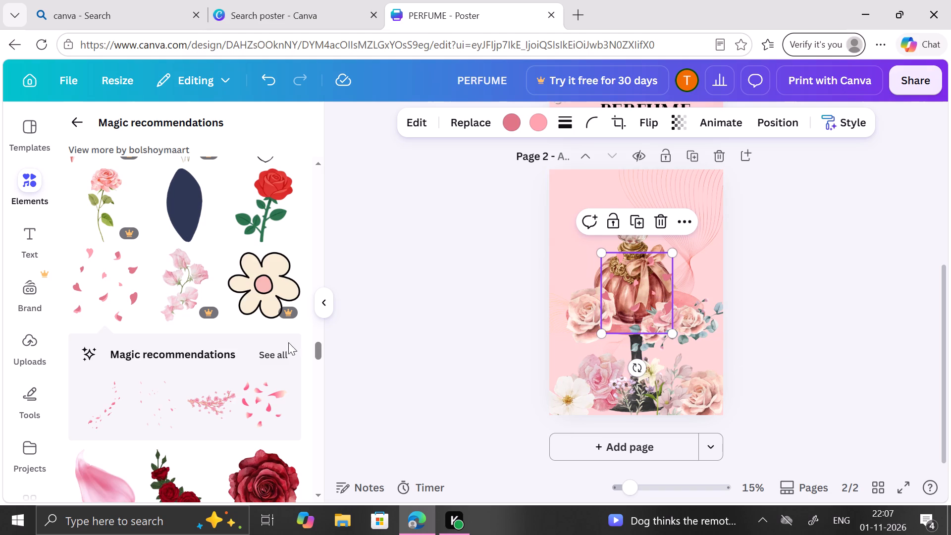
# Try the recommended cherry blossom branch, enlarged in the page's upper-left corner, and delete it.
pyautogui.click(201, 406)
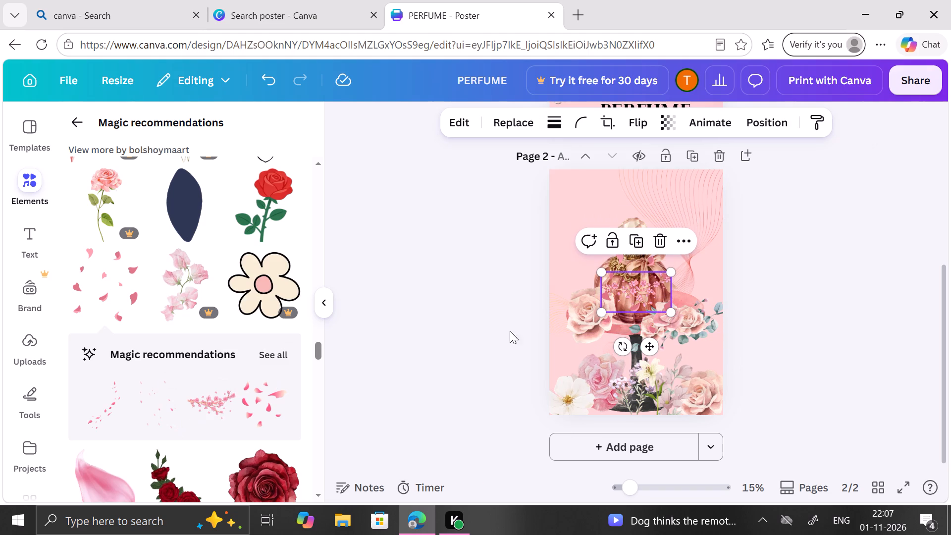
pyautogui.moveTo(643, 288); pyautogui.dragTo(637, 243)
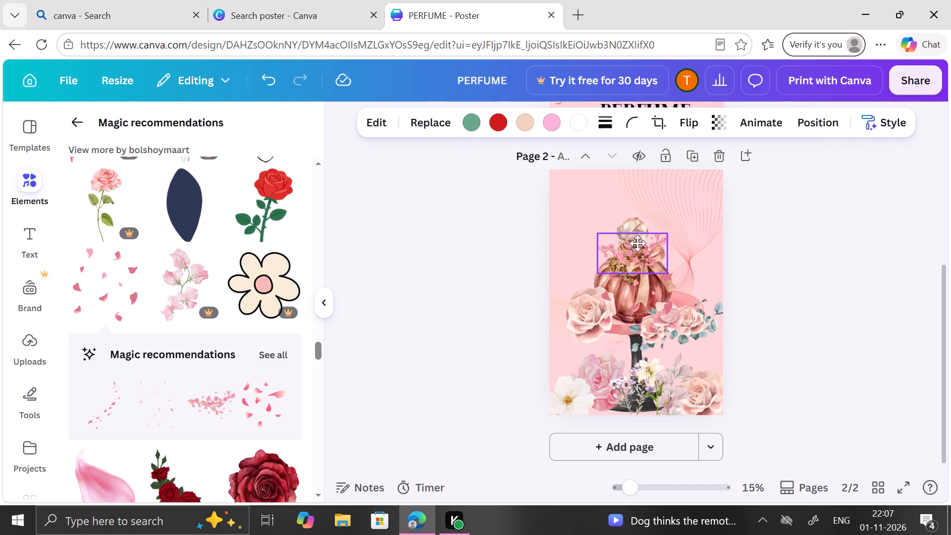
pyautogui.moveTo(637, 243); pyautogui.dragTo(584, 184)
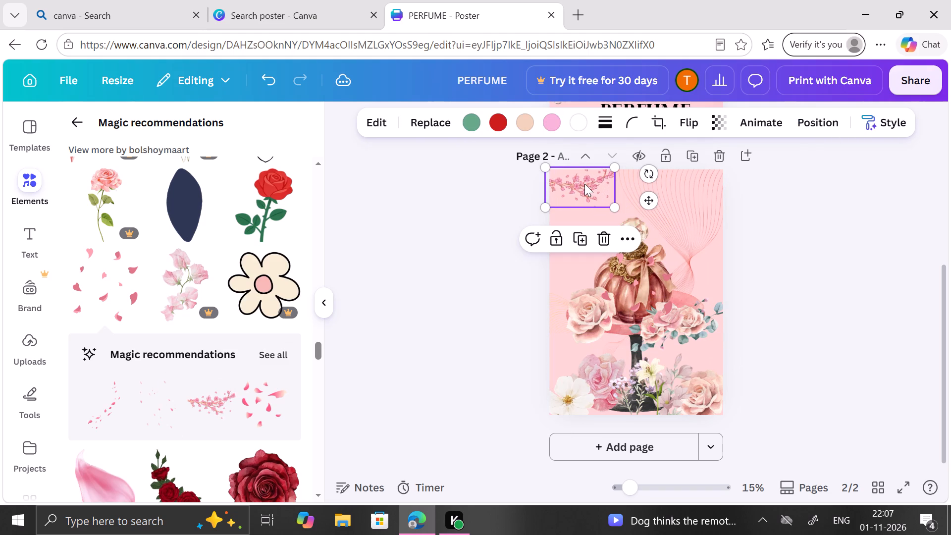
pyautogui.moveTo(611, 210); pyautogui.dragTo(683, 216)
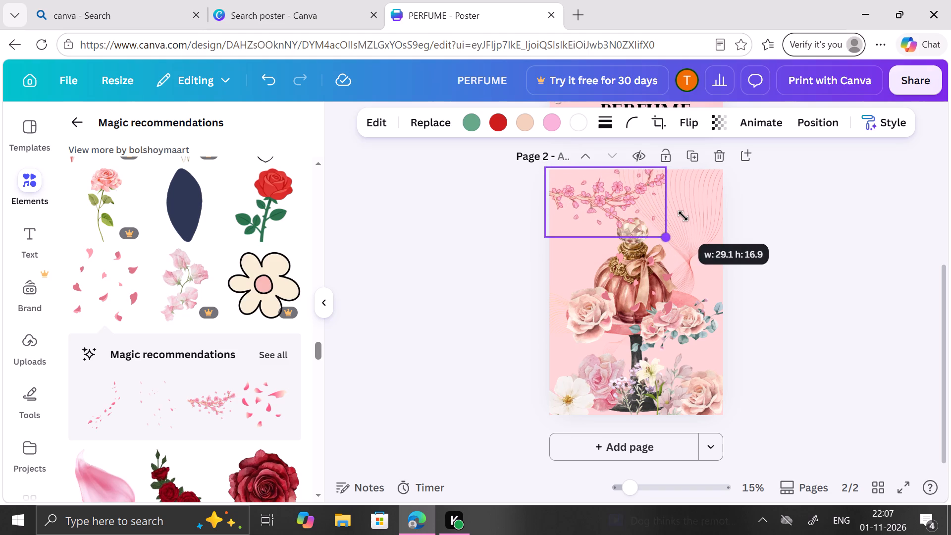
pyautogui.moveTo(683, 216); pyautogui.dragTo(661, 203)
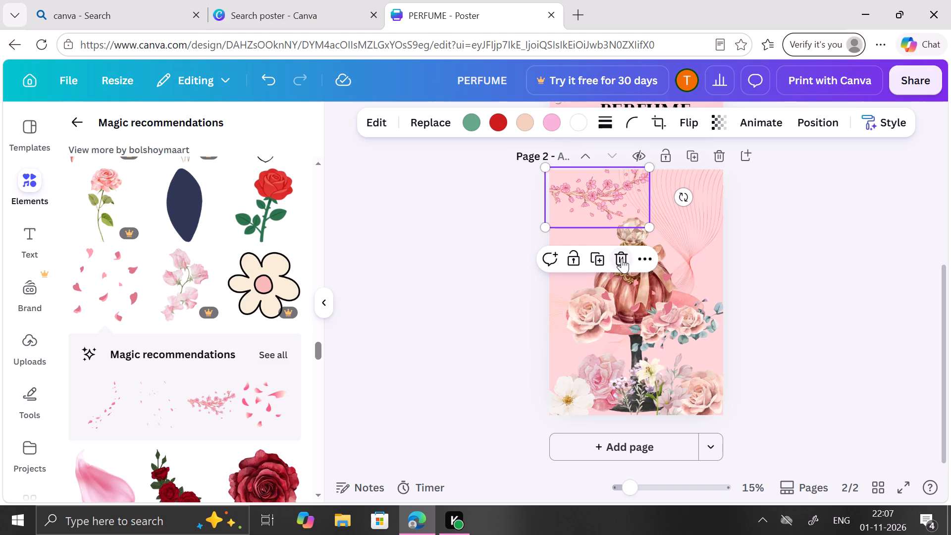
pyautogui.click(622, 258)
# Move the scattered petals off the bottle to align with the page's top-left corner.
pyautogui.moveTo(627, 274); pyautogui.dragTo(569, 208)
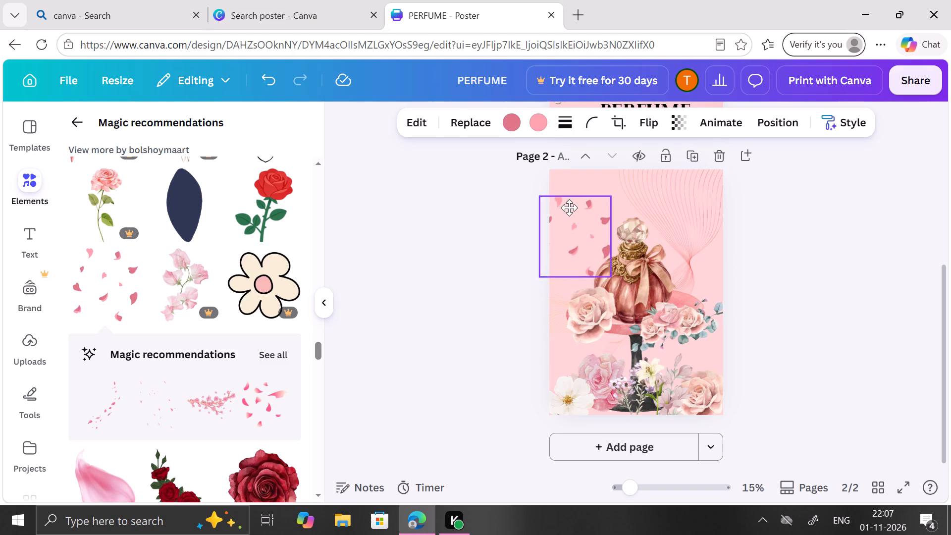
pyautogui.moveTo(569, 208); pyautogui.dragTo(579, 190)
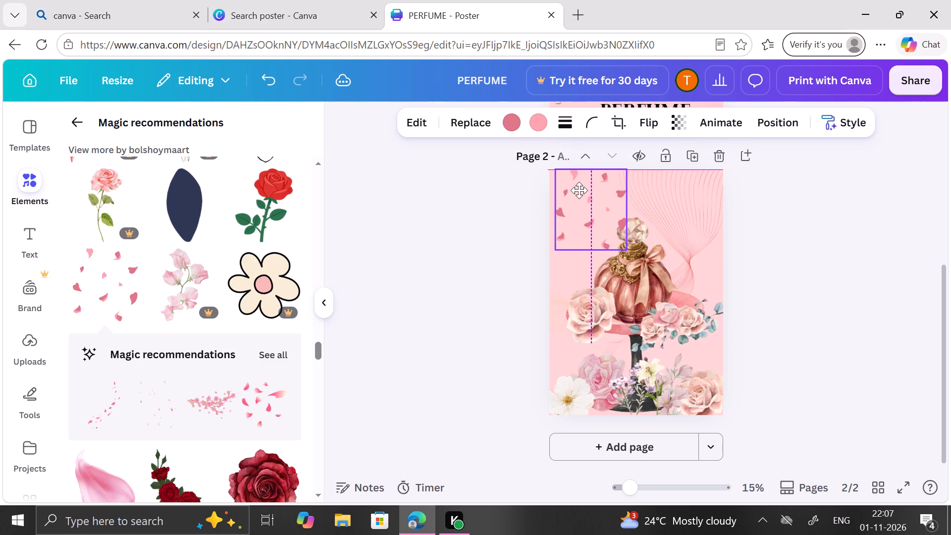
pyautogui.moveTo(579, 190); pyautogui.dragTo(575, 190)
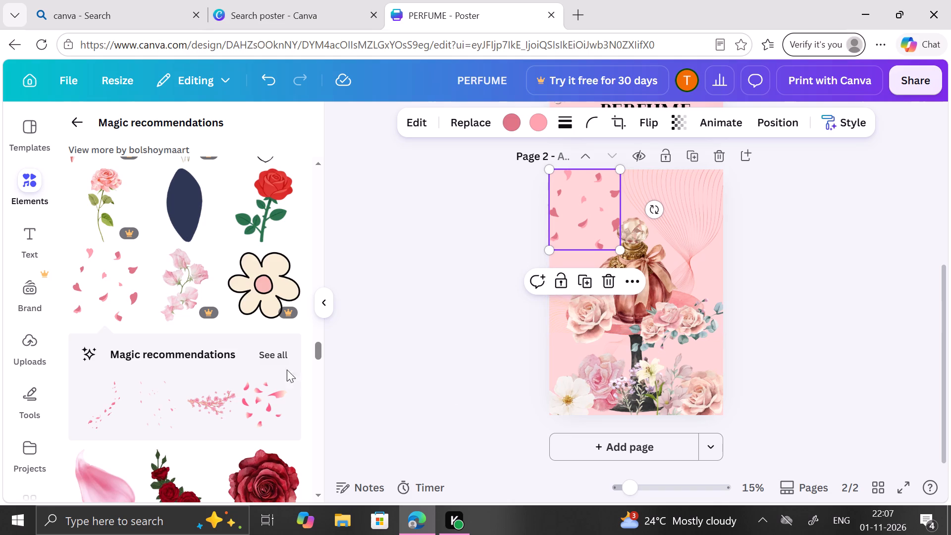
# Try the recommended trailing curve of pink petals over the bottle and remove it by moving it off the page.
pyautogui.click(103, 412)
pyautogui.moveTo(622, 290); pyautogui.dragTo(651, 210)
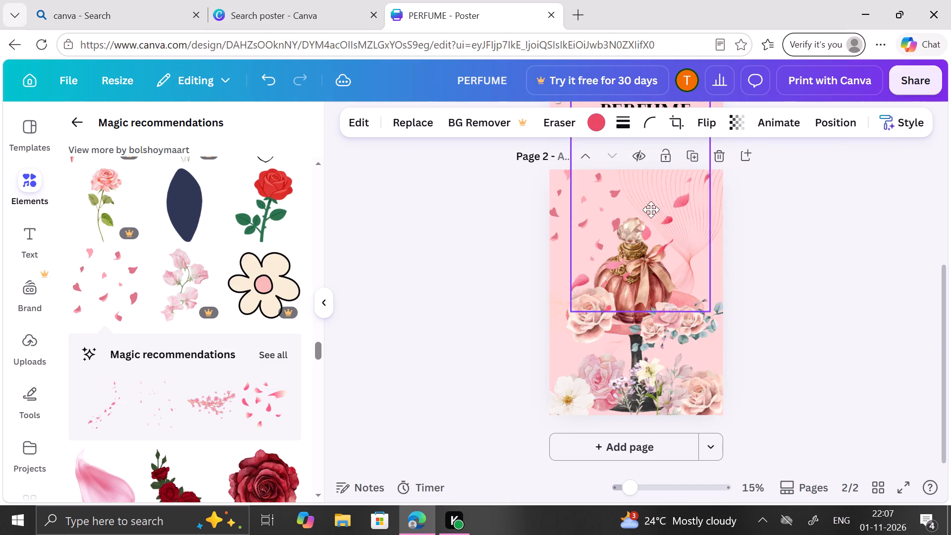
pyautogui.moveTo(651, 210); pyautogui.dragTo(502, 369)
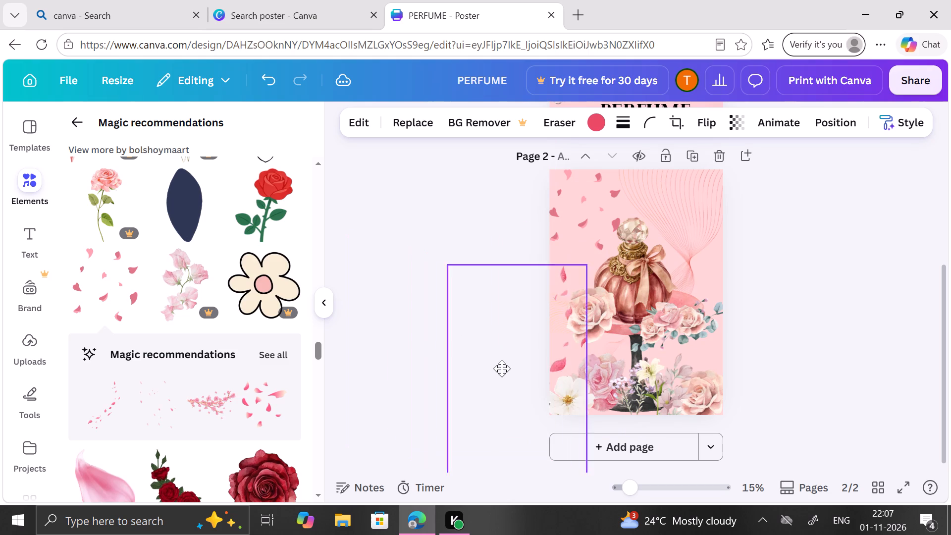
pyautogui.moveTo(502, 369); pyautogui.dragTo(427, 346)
# Show all petal recommendations, add the sparse pale pink petals, and place them over the page's upper-right line pattern.
pyautogui.click(266, 357)
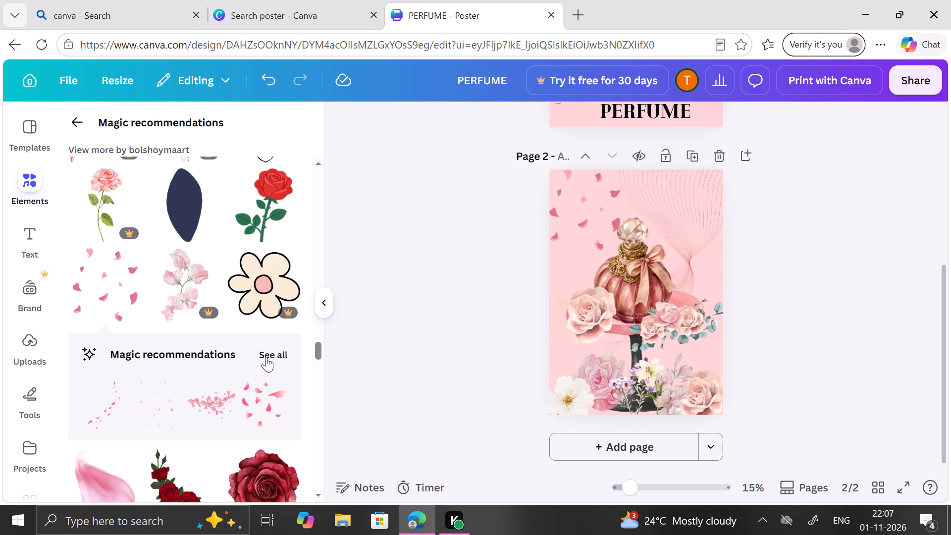
pyautogui.rightClick(269, 312)
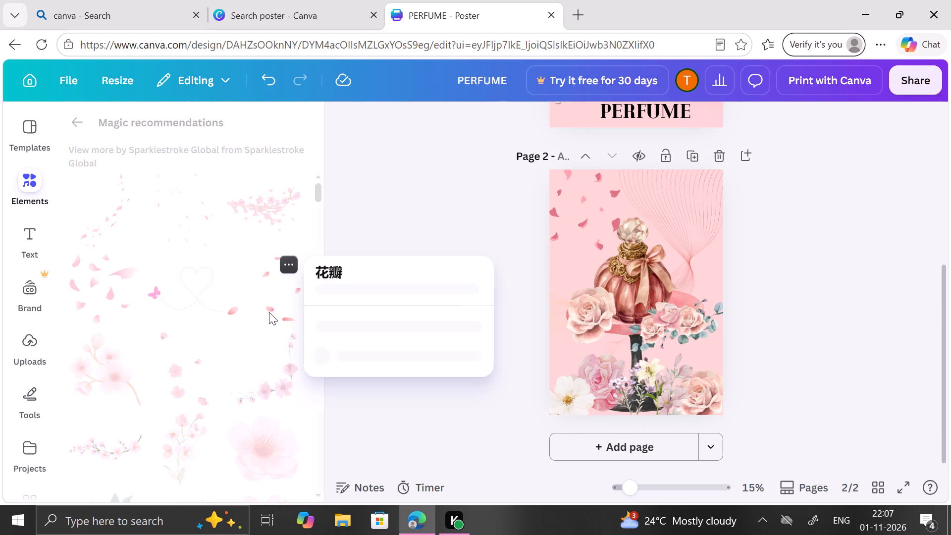
pyautogui.click(260, 296)
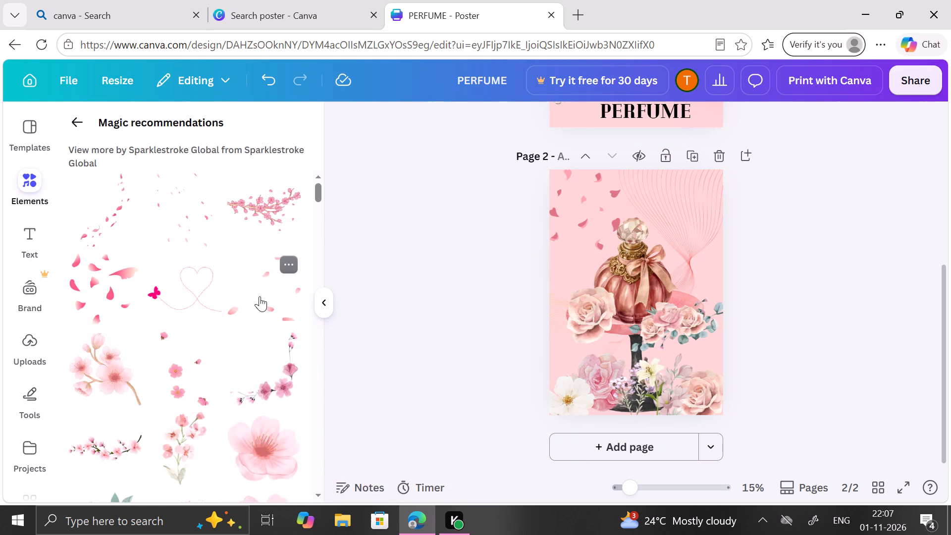
pyautogui.click(260, 296)
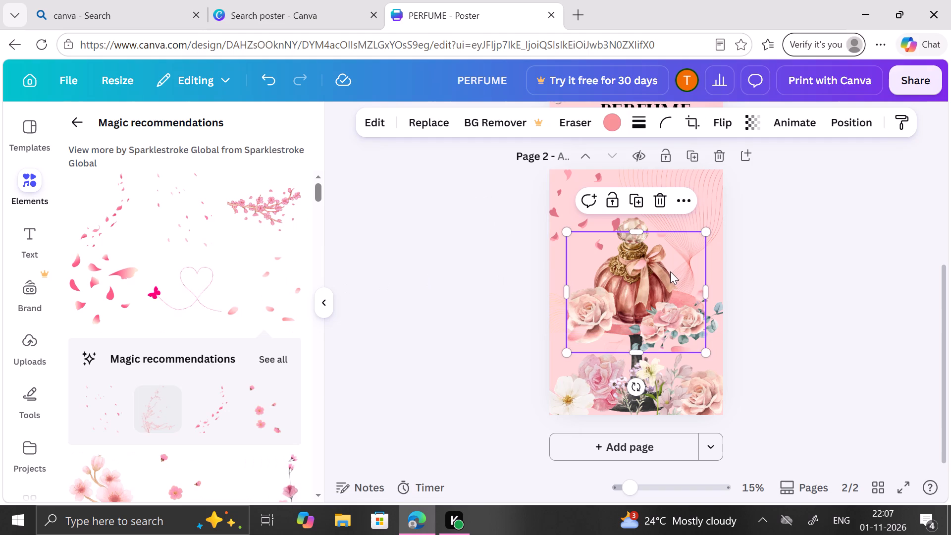
pyautogui.moveTo(670, 271); pyautogui.dragTo(697, 207)
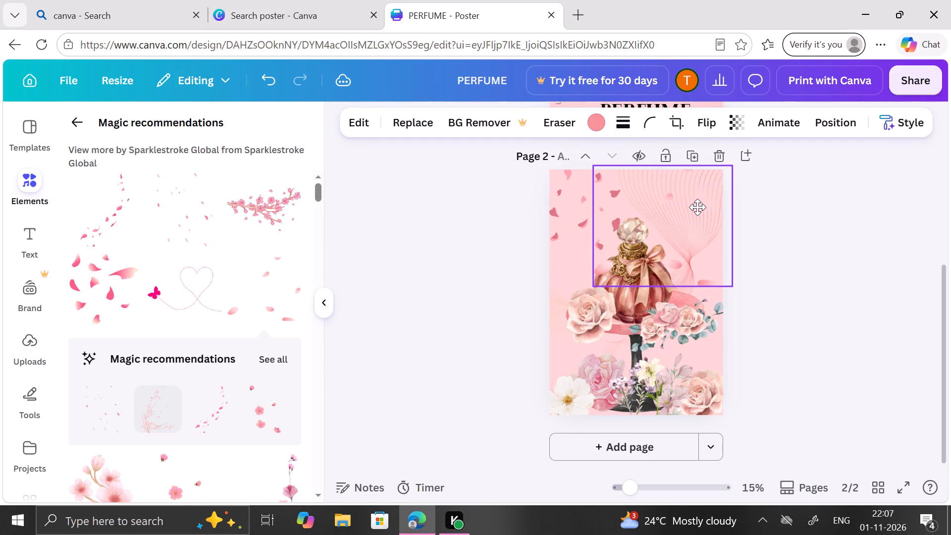
pyautogui.moveTo(697, 207); pyautogui.dragTo(697, 209)
# Shift the dark pink petals up and left so they run partly off the page's top-left corner.
pyautogui.moveTo(562, 213); pyautogui.dragTo(545, 188)
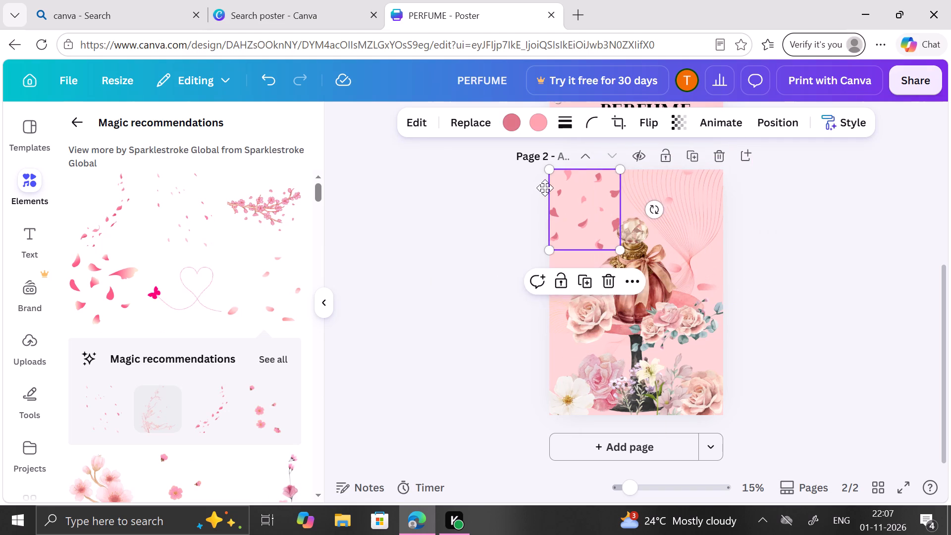
pyautogui.moveTo(545, 188); pyautogui.dragTo(534, 185)
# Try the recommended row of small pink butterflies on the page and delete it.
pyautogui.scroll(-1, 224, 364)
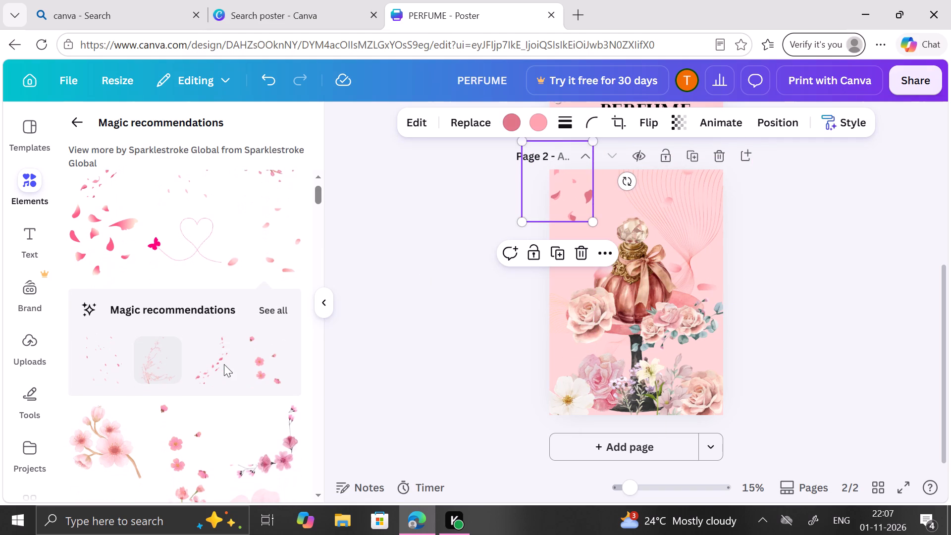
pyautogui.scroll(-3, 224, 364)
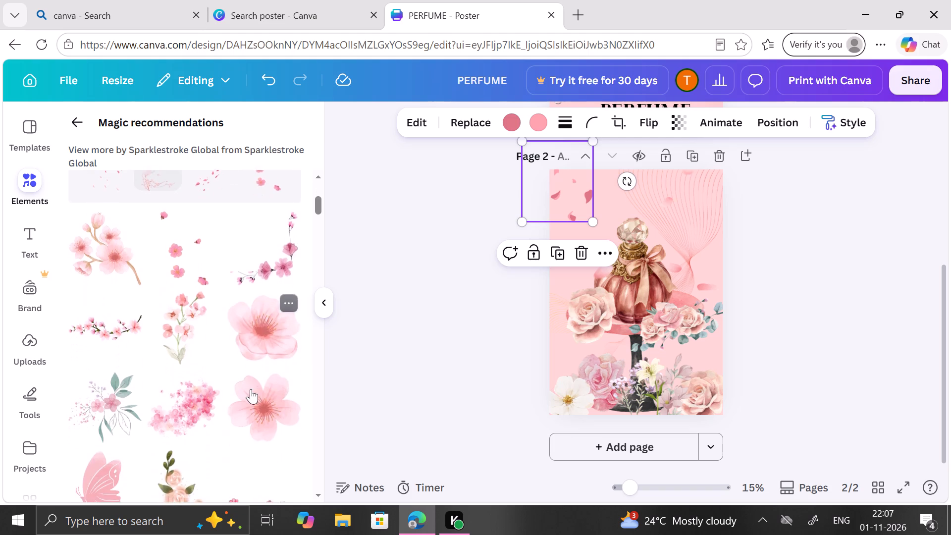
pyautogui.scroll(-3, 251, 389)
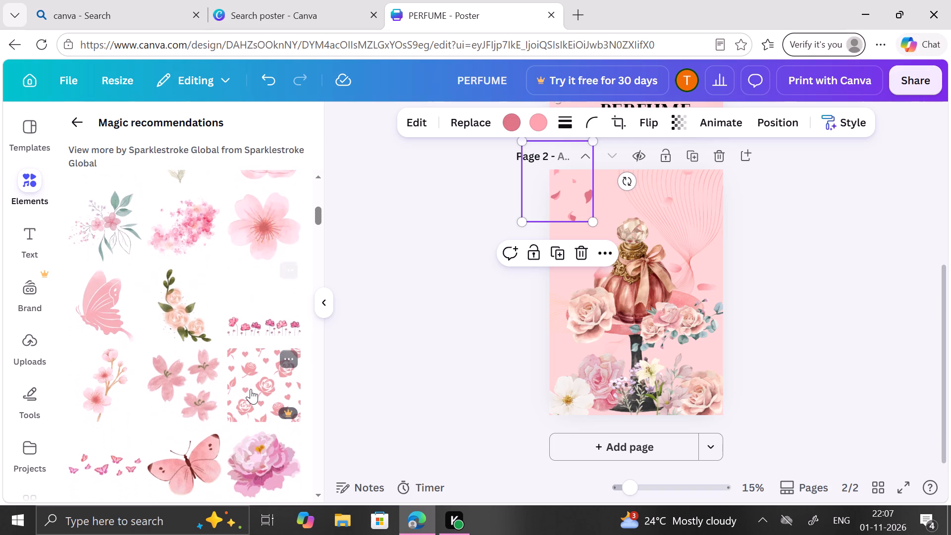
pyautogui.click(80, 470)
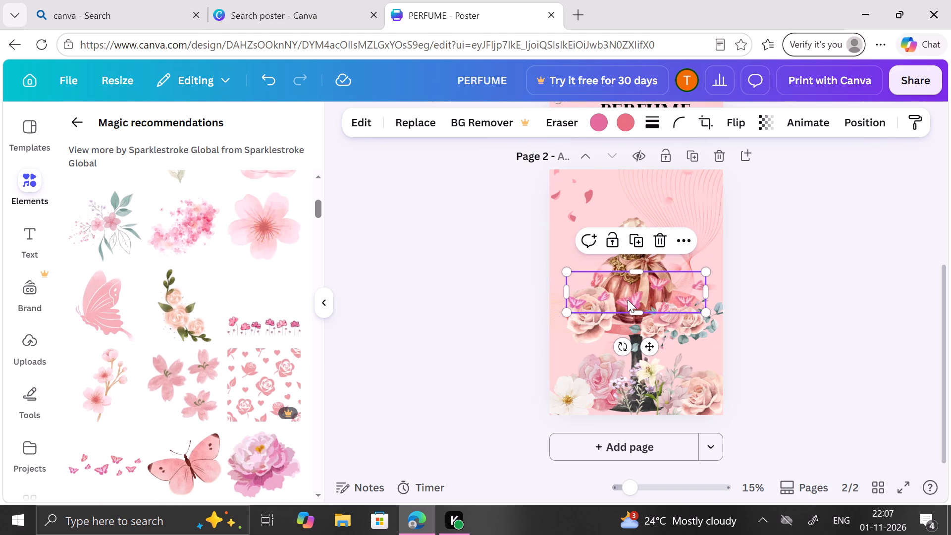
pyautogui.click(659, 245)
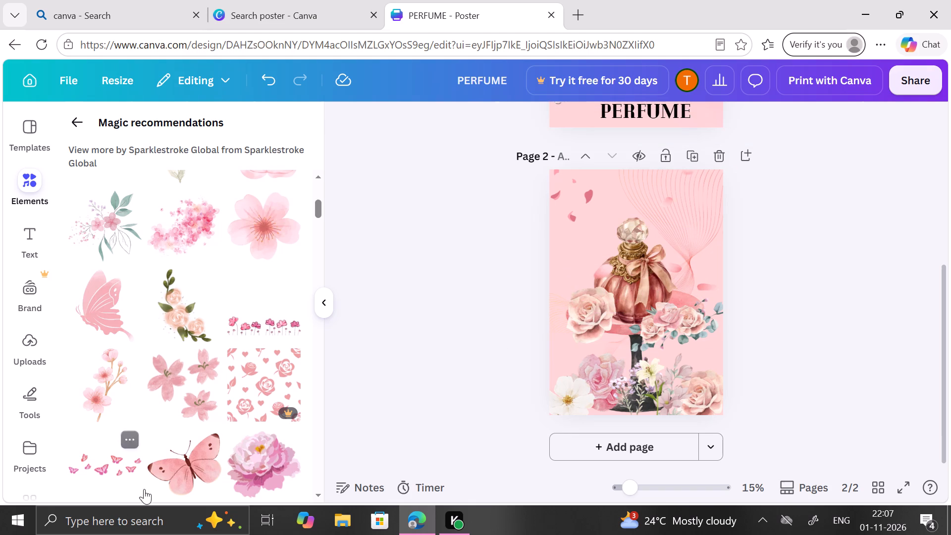
# Add the recommended pink watercolor butterfly, shrink it, and place it on the rose beside the bottle's left side.
pyautogui.click(185, 470)
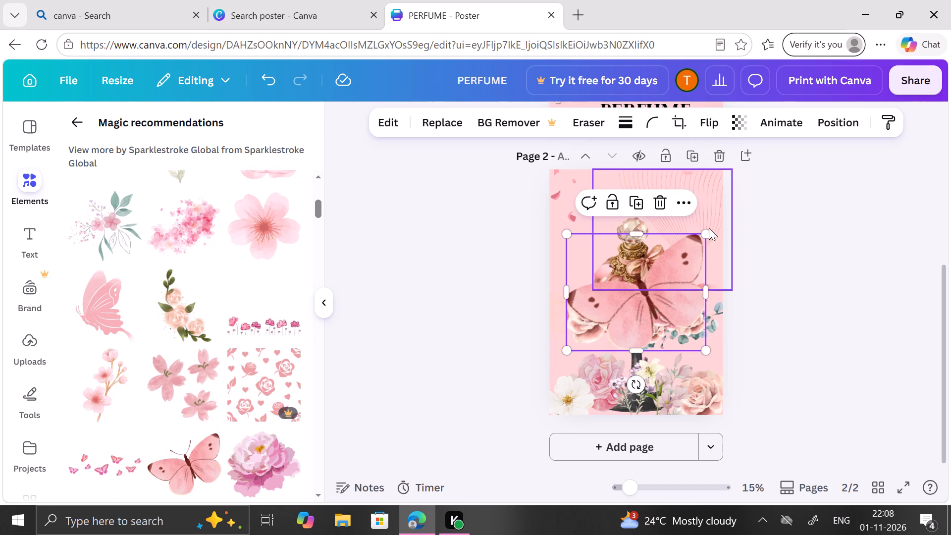
pyautogui.click(698, 231)
pyautogui.moveTo(703, 233); pyautogui.dragTo(649, 274)
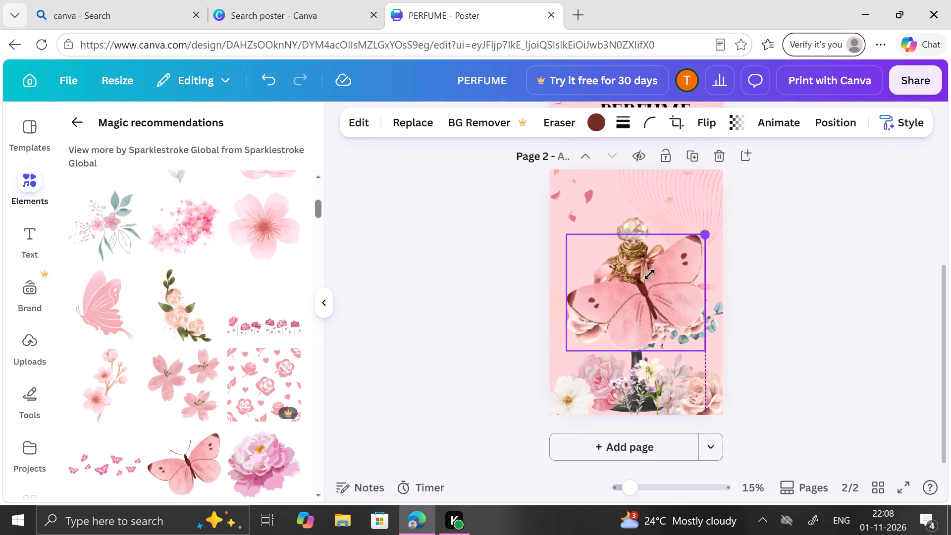
pyautogui.moveTo(649, 274); pyautogui.dragTo(611, 293)
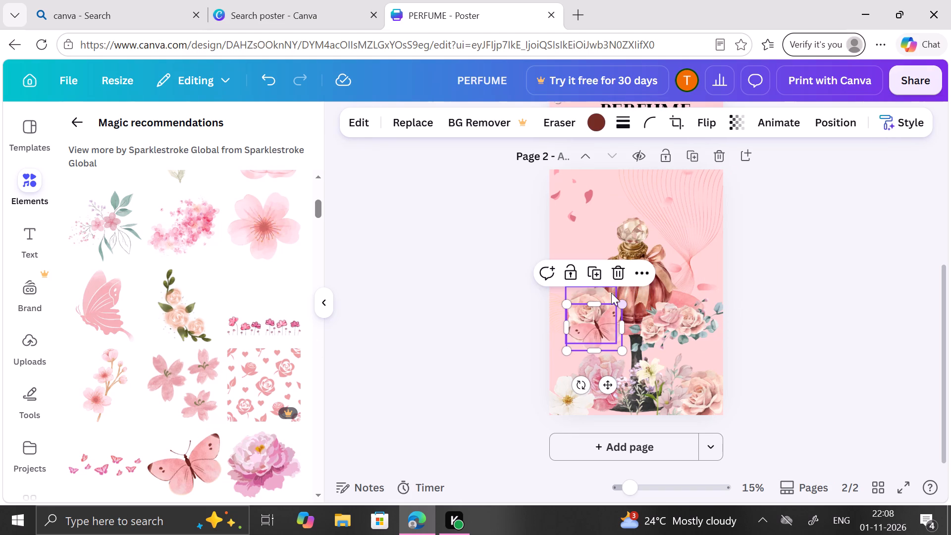
pyautogui.moveTo(595, 328); pyautogui.dragTo(633, 307)
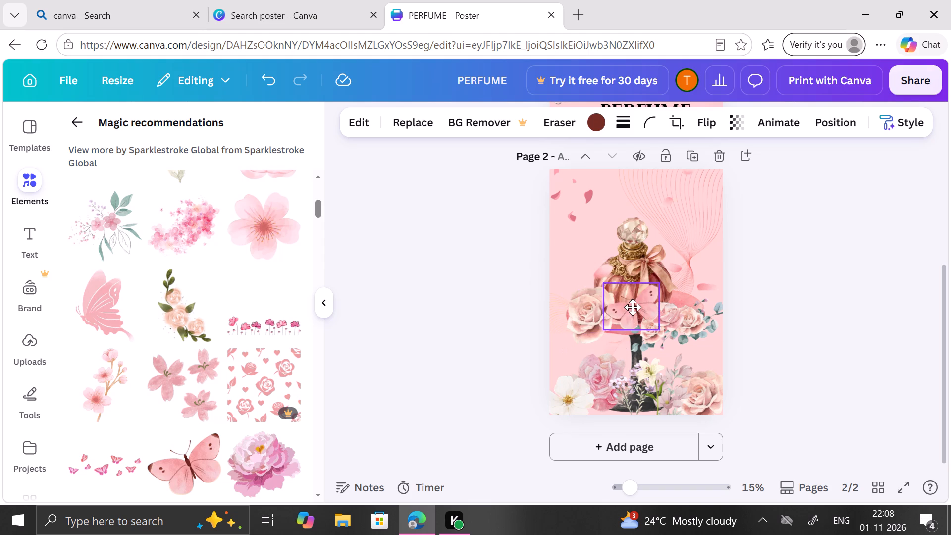
pyautogui.moveTo(633, 307); pyautogui.dragTo(613, 302)
pyautogui.moveTo(634, 325); pyautogui.dragTo(617, 315)
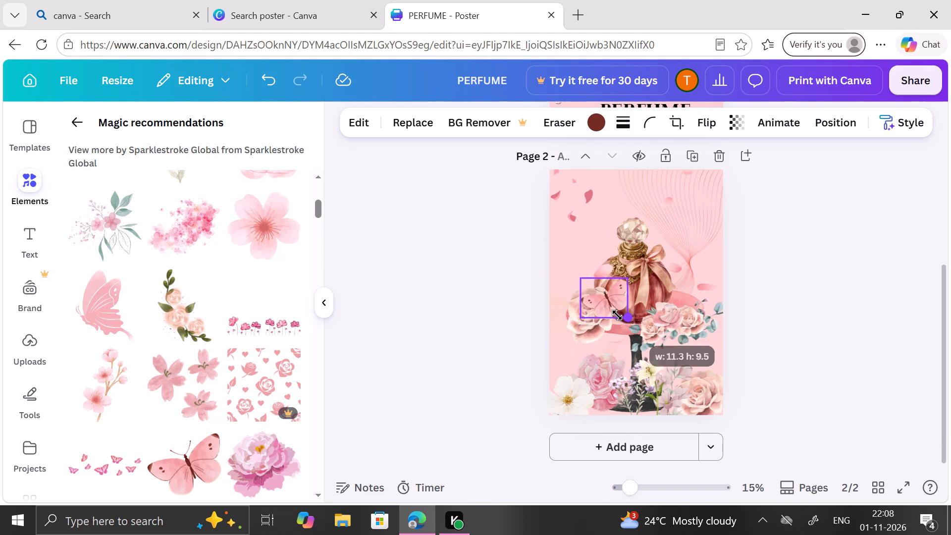
pyautogui.moveTo(617, 315); pyautogui.dragTo(615, 315)
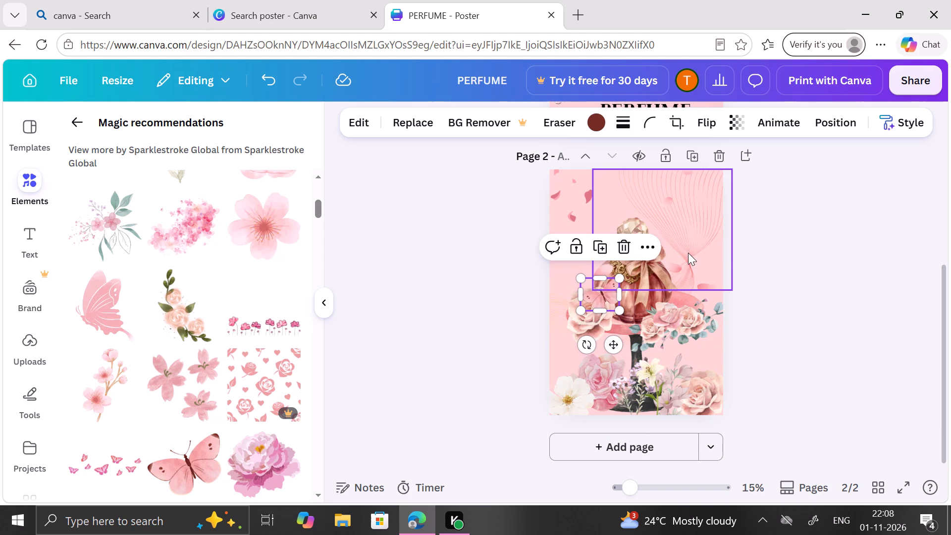
pyautogui.click(741, 249)
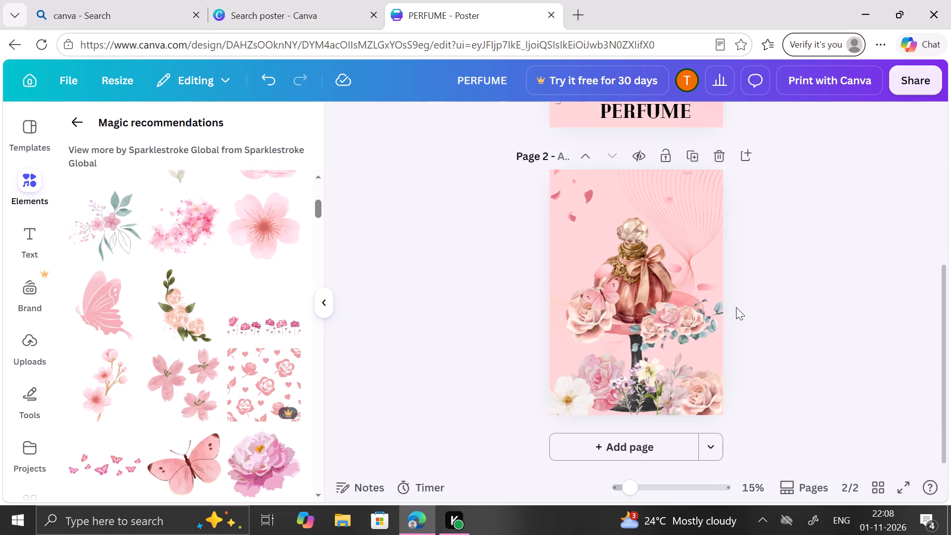
# Look through the remaining magic recommendations for more pink floral decorations.
pyautogui.scroll(-2, 820, 274)
pyautogui.scroll(-5, 241, 378)
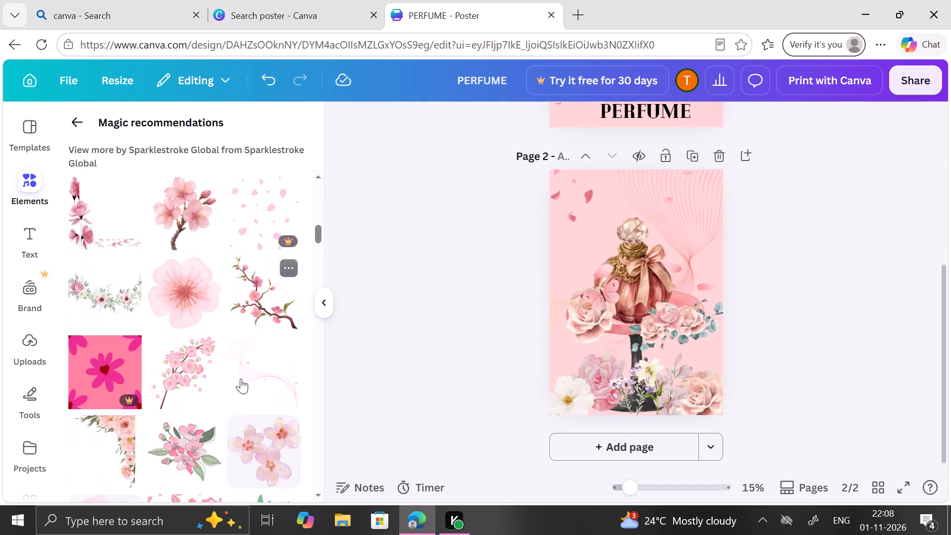
pyautogui.scroll(-2, 241, 378)
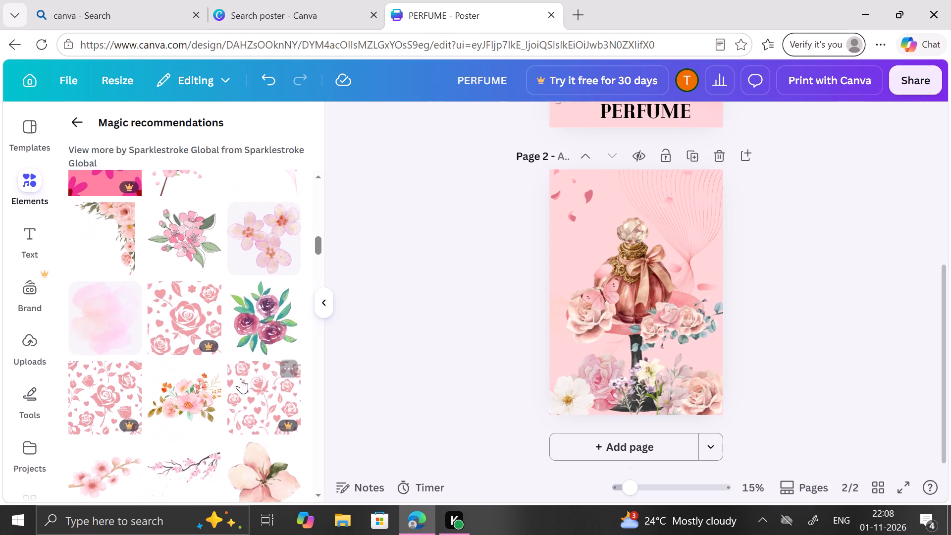
pyautogui.scroll(-5, 241, 378)
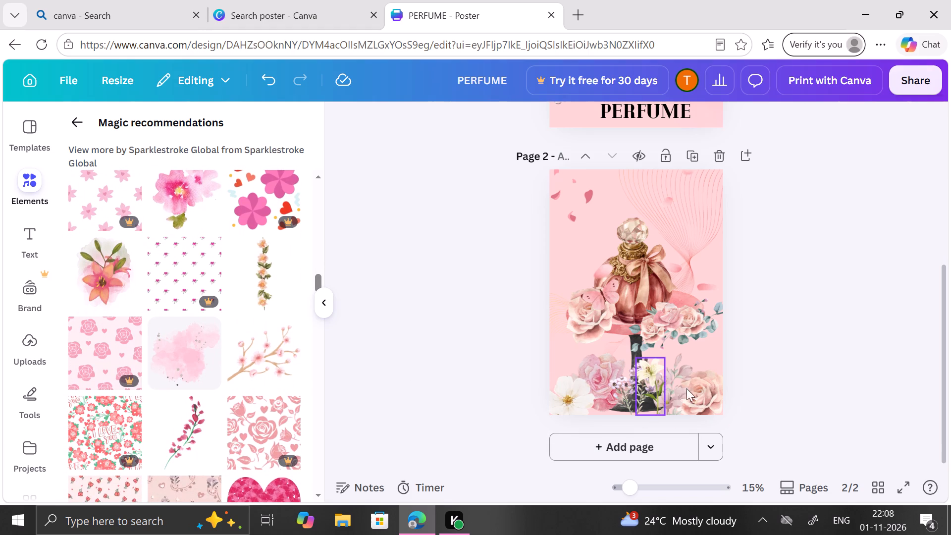
# Add a third page with the same light pink background.
pyautogui.click(619, 436)
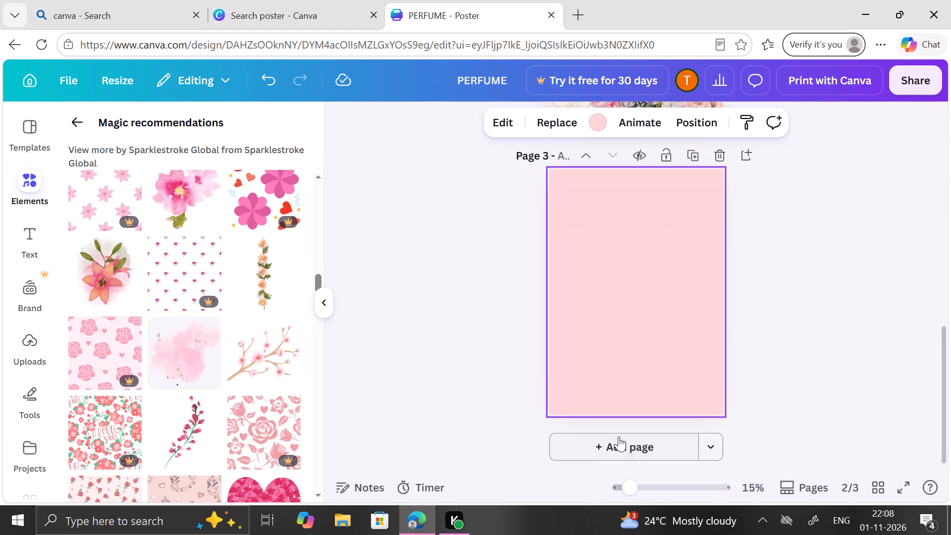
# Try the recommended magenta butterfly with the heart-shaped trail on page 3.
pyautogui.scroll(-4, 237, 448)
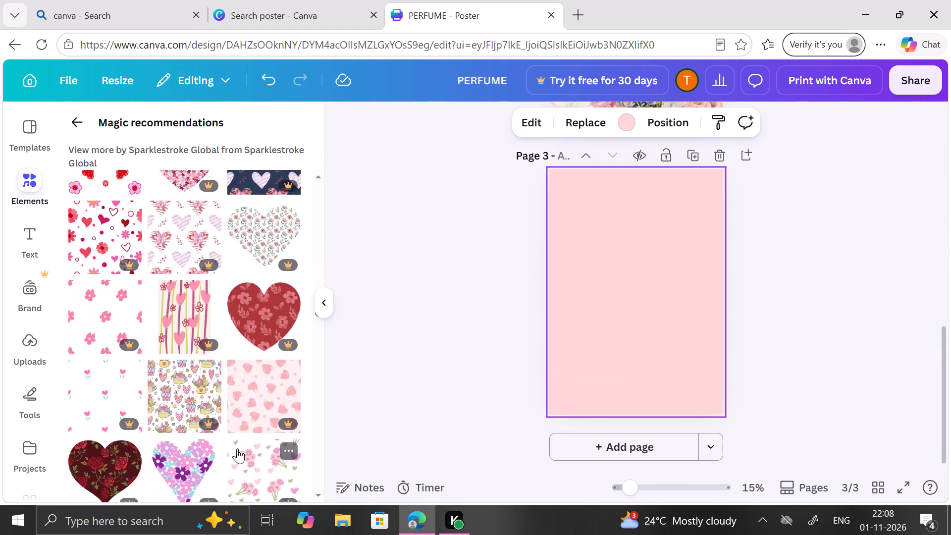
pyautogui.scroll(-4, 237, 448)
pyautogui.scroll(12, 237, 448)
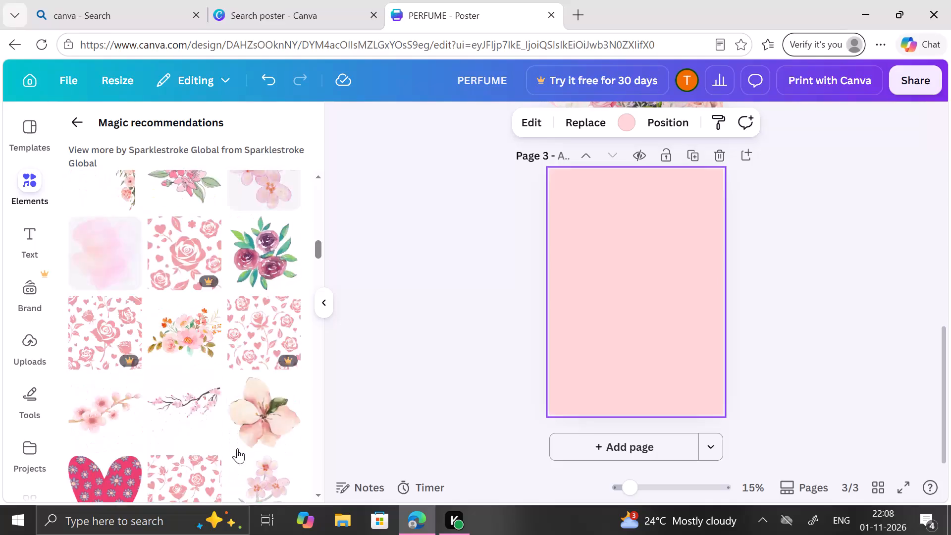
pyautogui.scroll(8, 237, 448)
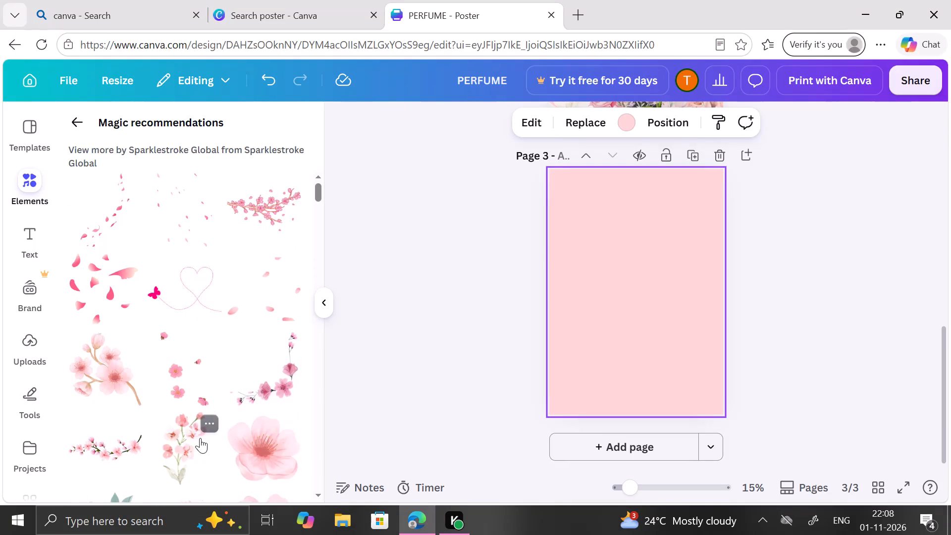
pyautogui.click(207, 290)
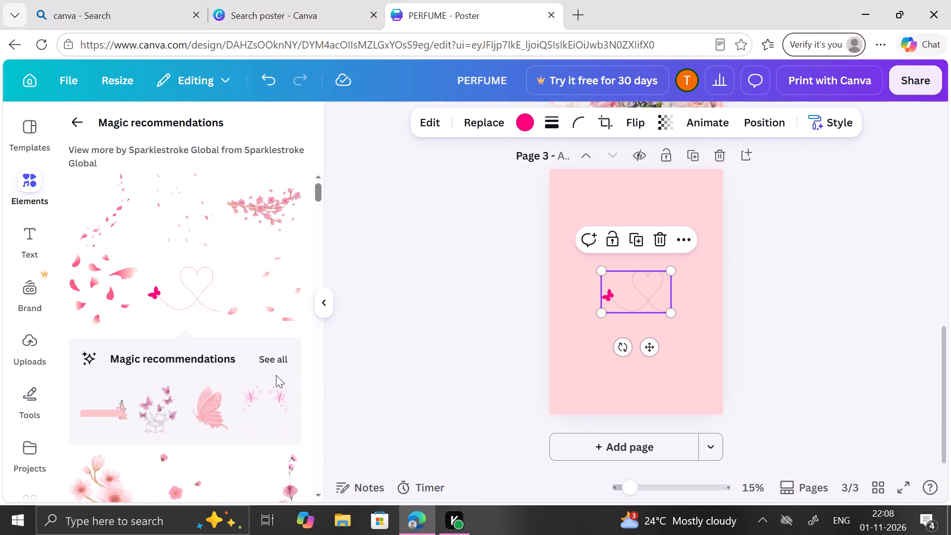
# Show all recommendations for the heart-trail butterfly, add the pink blossom corner branch, and fit it smaller into page 3's lower-right corner.
pyautogui.click(275, 365)
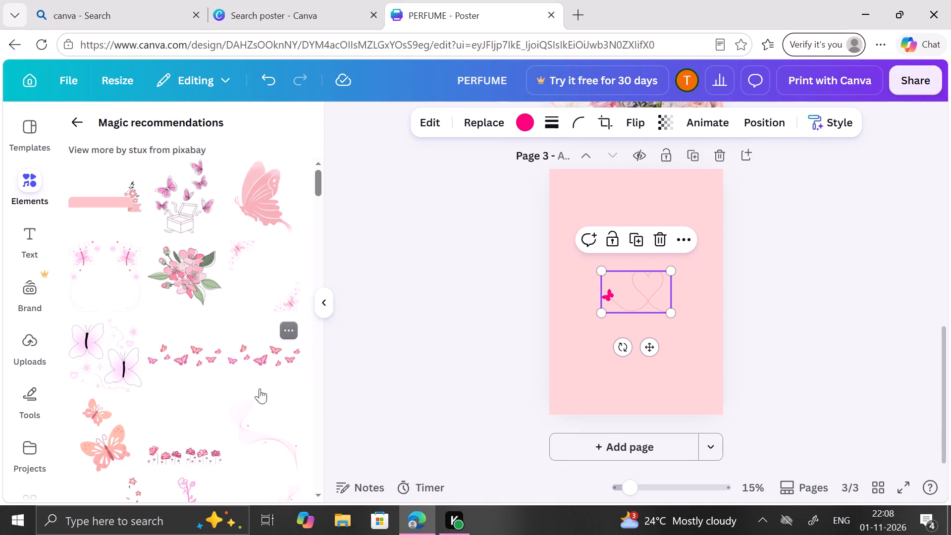
pyautogui.scroll(-3, 223, 390)
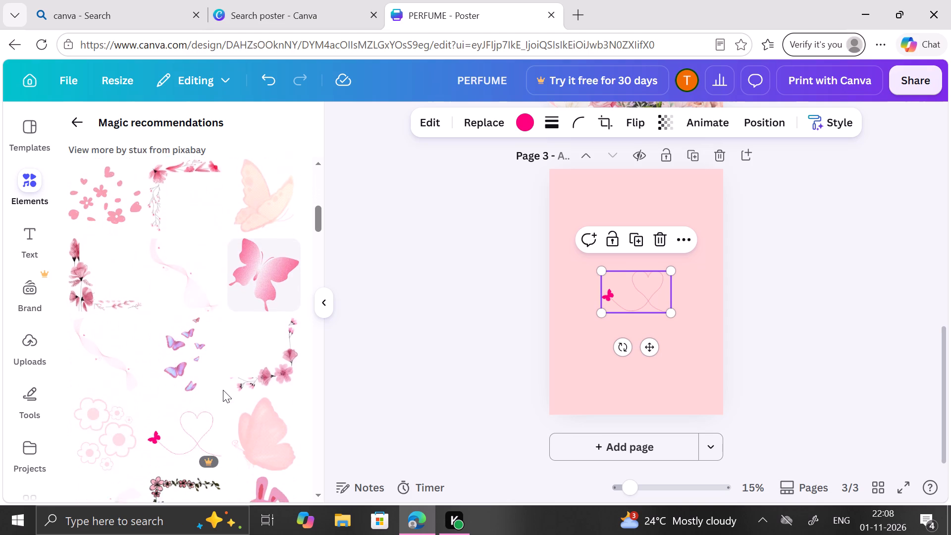
pyautogui.scroll(-2, 223, 390)
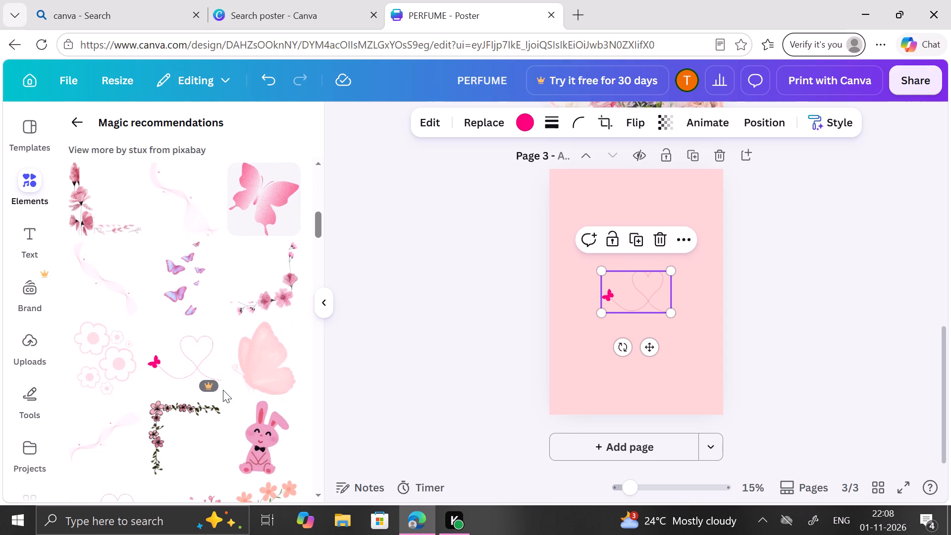
pyautogui.click(284, 301)
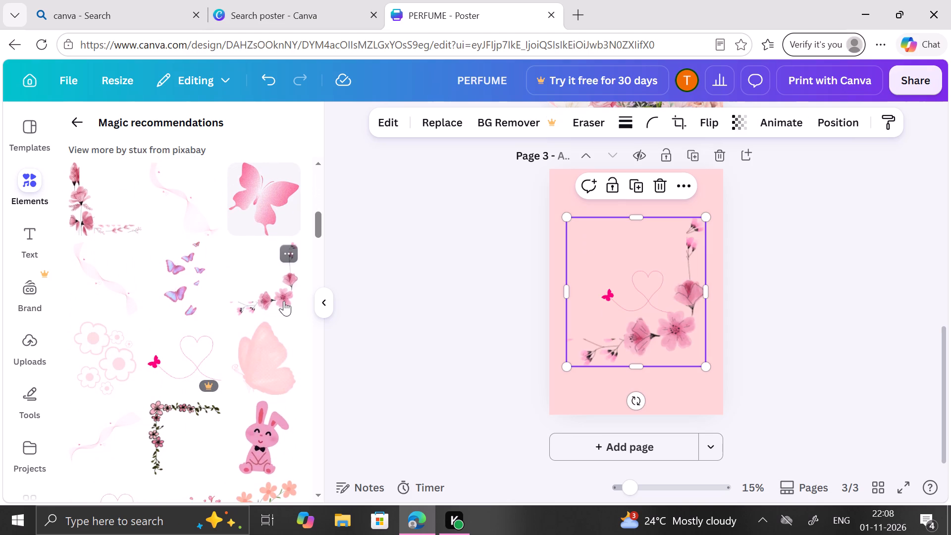
pyautogui.moveTo(663, 322); pyautogui.dragTo(673, 350)
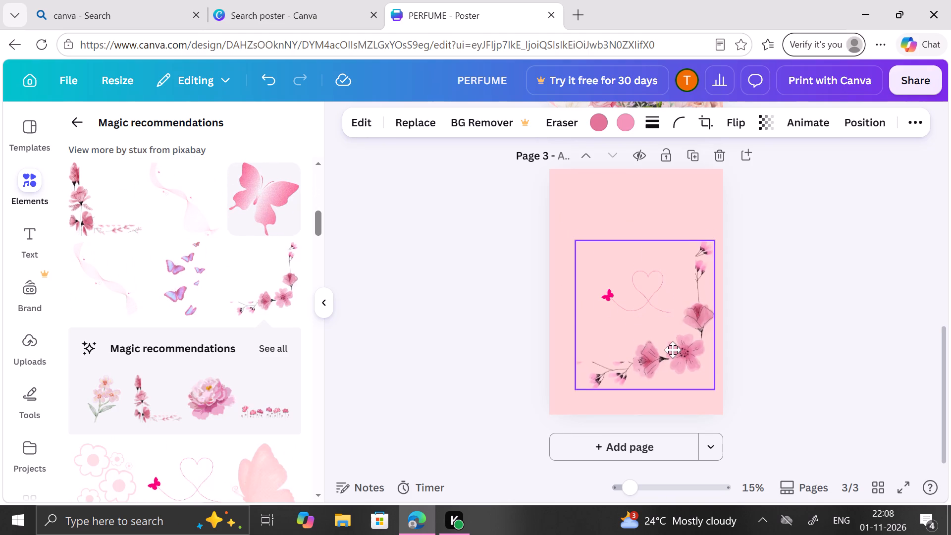
pyautogui.moveTo(673, 350); pyautogui.dragTo(682, 373)
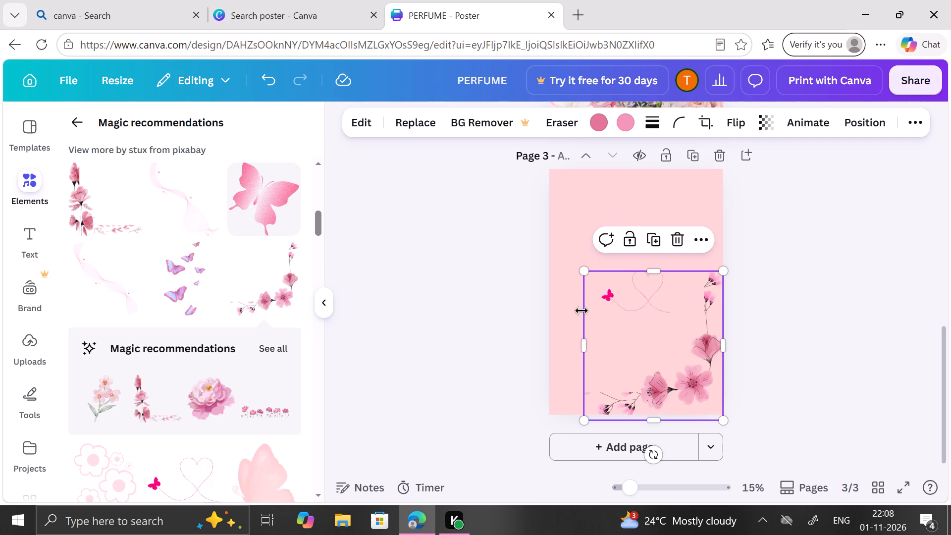
pyautogui.moveTo(590, 268); pyautogui.dragTo(613, 285)
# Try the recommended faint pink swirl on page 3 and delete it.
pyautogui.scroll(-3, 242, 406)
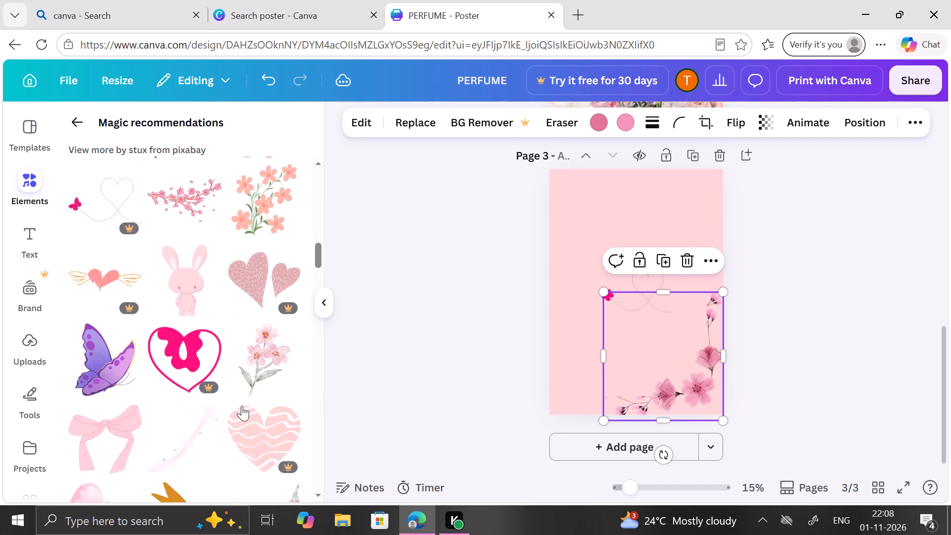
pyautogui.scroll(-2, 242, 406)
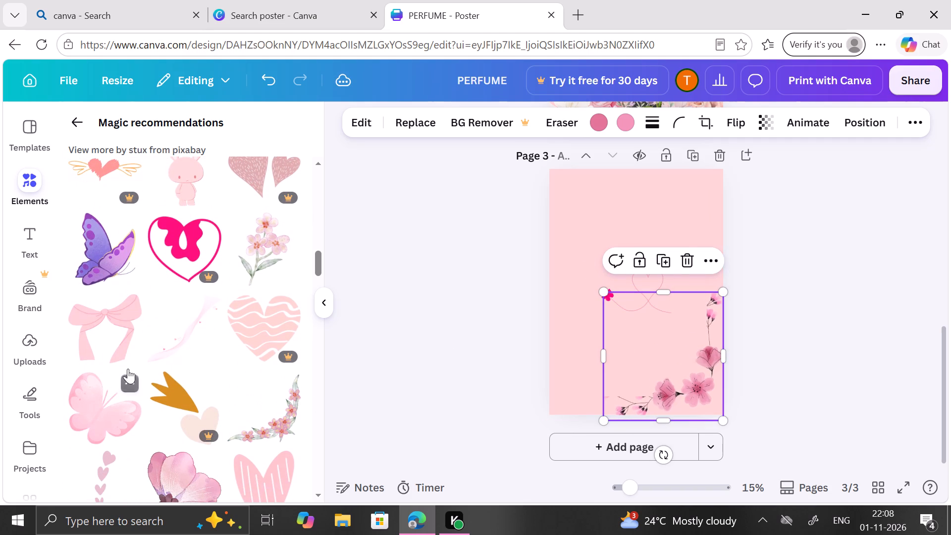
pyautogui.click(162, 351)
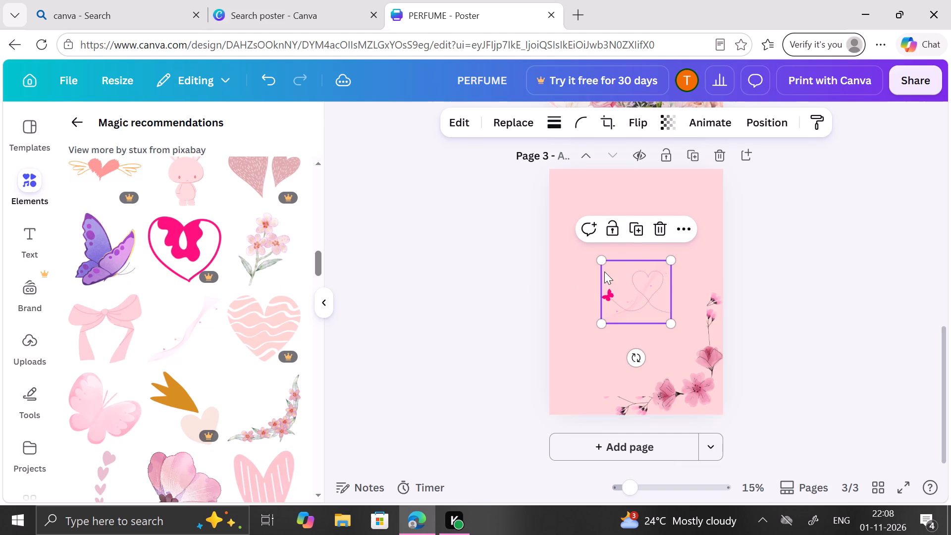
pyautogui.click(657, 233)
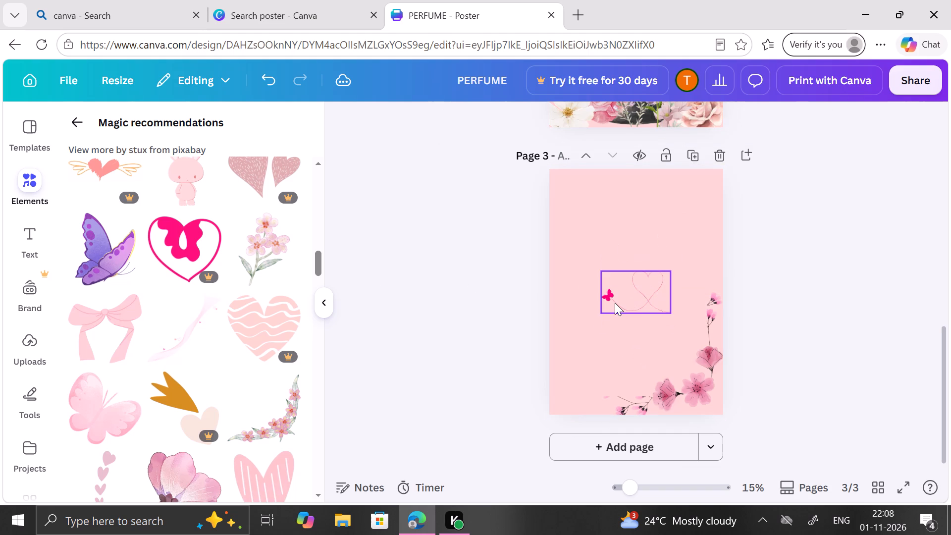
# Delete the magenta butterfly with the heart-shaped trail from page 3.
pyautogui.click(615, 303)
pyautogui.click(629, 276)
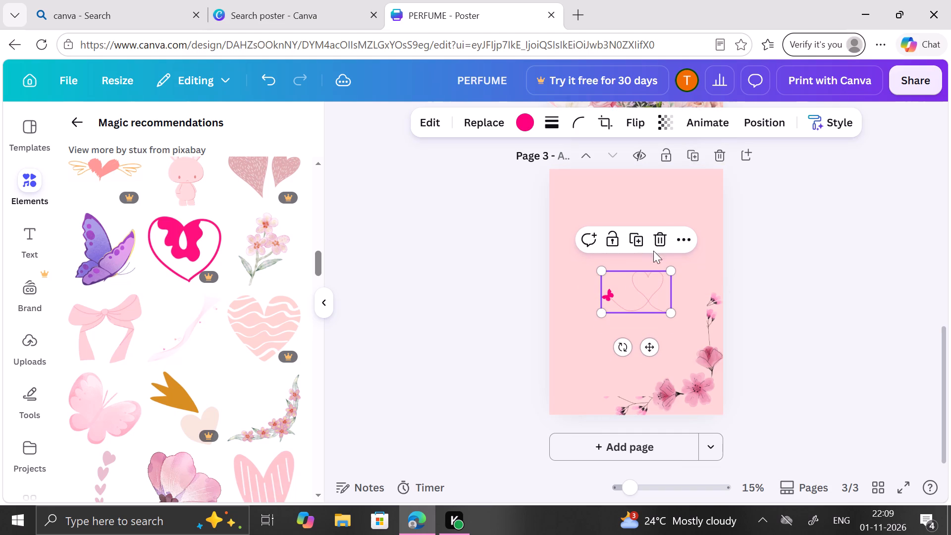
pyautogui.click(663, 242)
# Add the soft, blurred pink heart to page 3, move it slightly up, and enlarge it to the page's right edge.
pyautogui.scroll(-2, 250, 381)
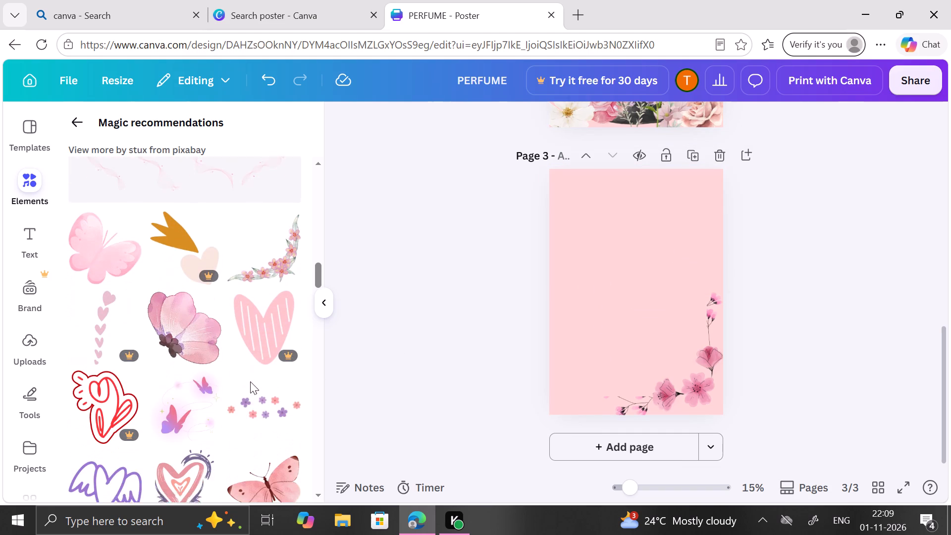
pyautogui.scroll(-3, 250, 381)
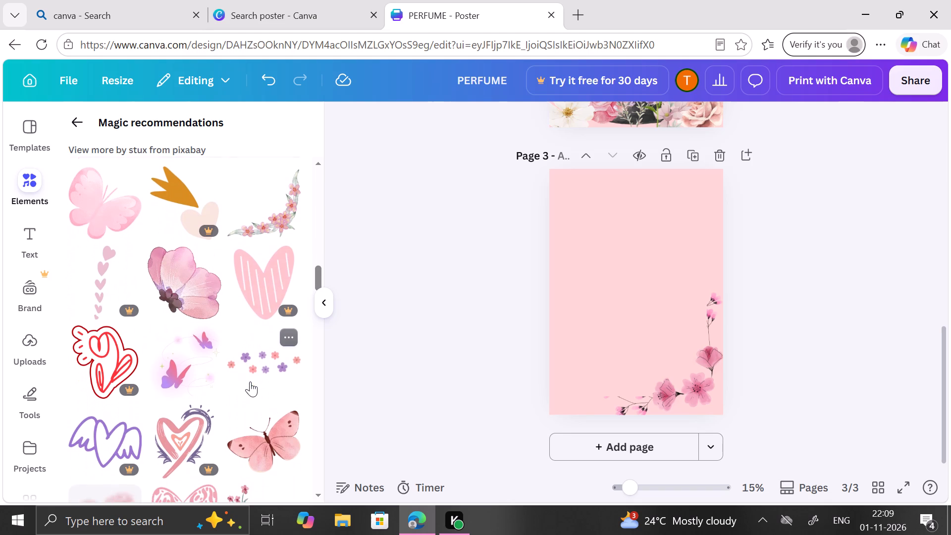
pyautogui.scroll(-2, 250, 381)
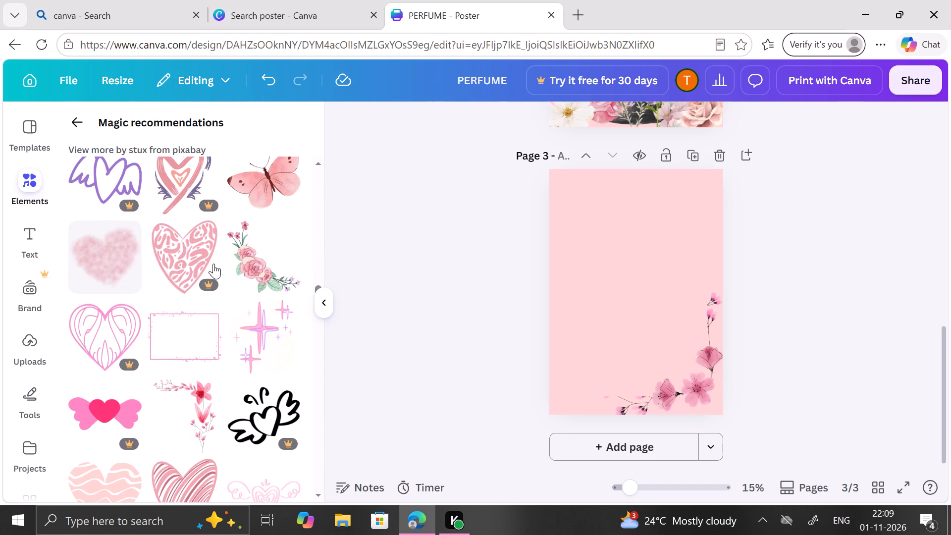
pyautogui.click(70, 265)
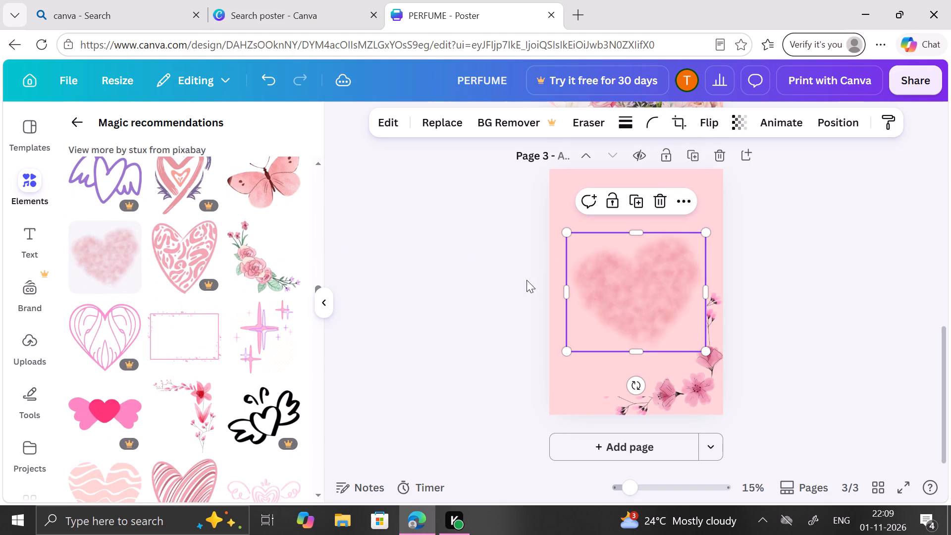
pyautogui.moveTo(634, 279); pyautogui.dragTo(633, 260)
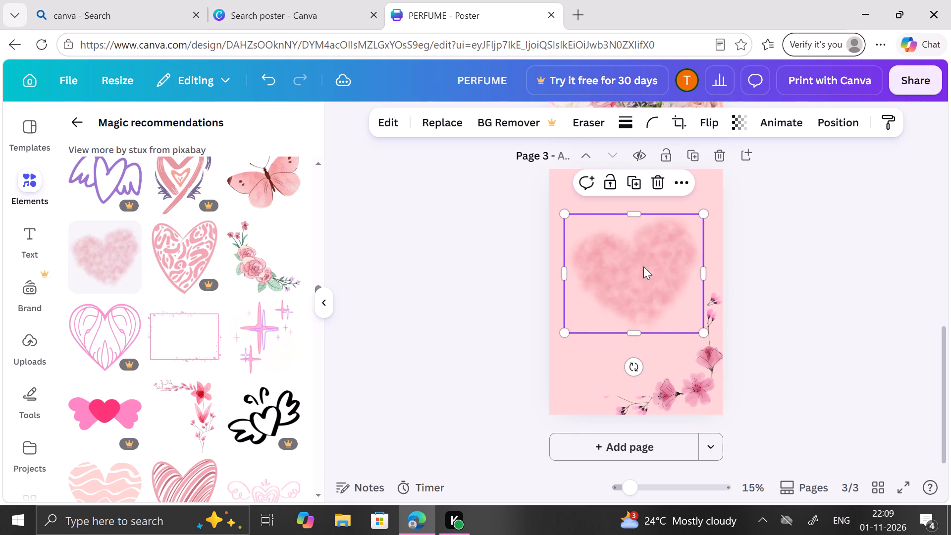
pyautogui.moveTo(707, 327); pyautogui.dragTo(702, 341)
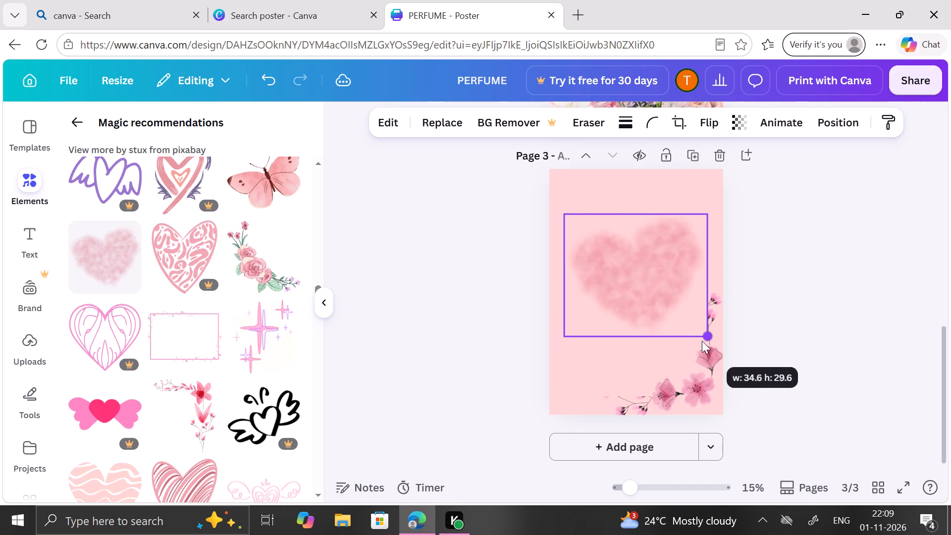
pyautogui.moveTo(702, 341); pyautogui.dragTo(714, 356)
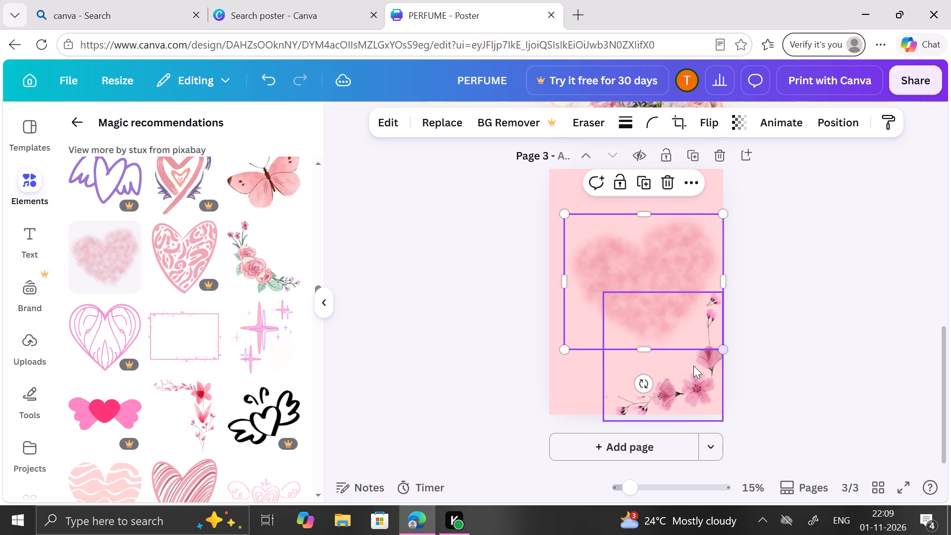
# Delete the pink blossom corner branch from page 3.
pyautogui.click(670, 382)
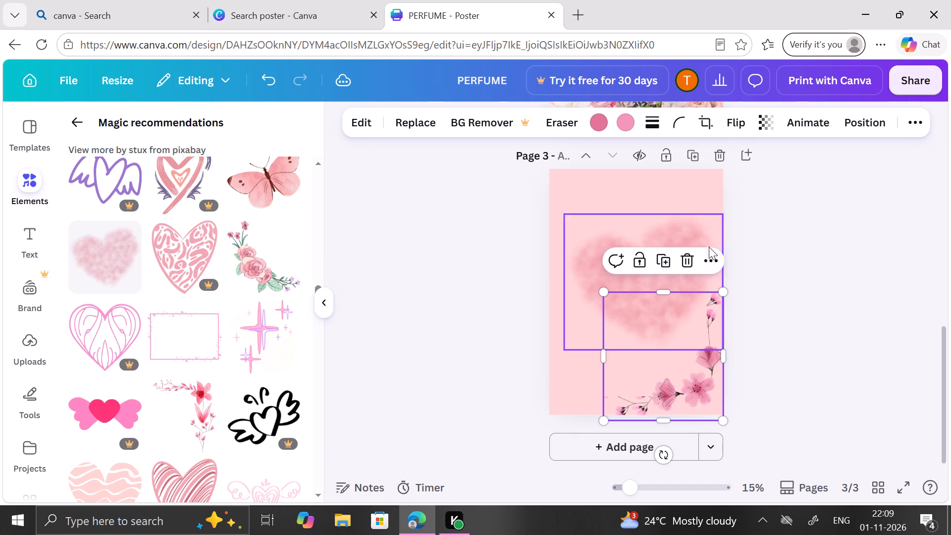
pyautogui.click(691, 251)
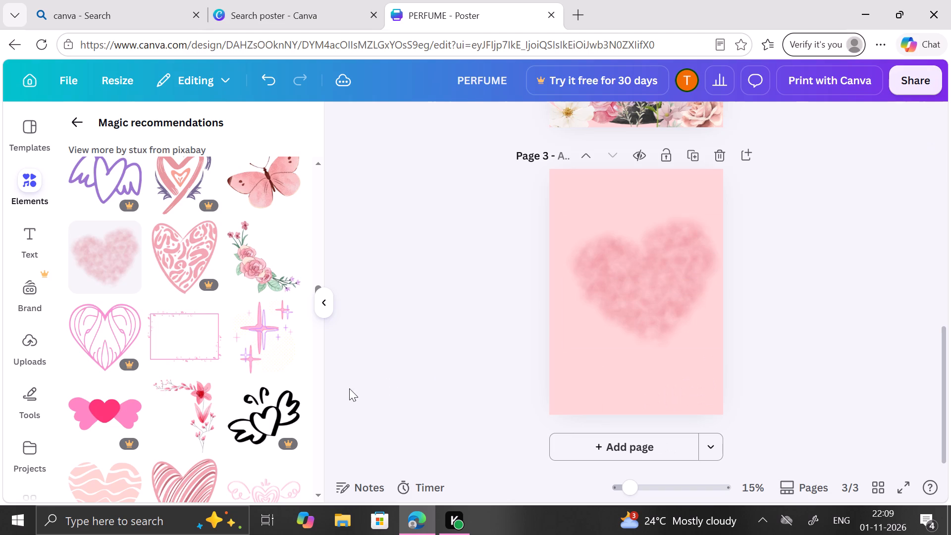
# Centre the soft, blurred pink heart horizontally on page 3.
pyautogui.moveTo(621, 289); pyautogui.dragTo(613, 289)
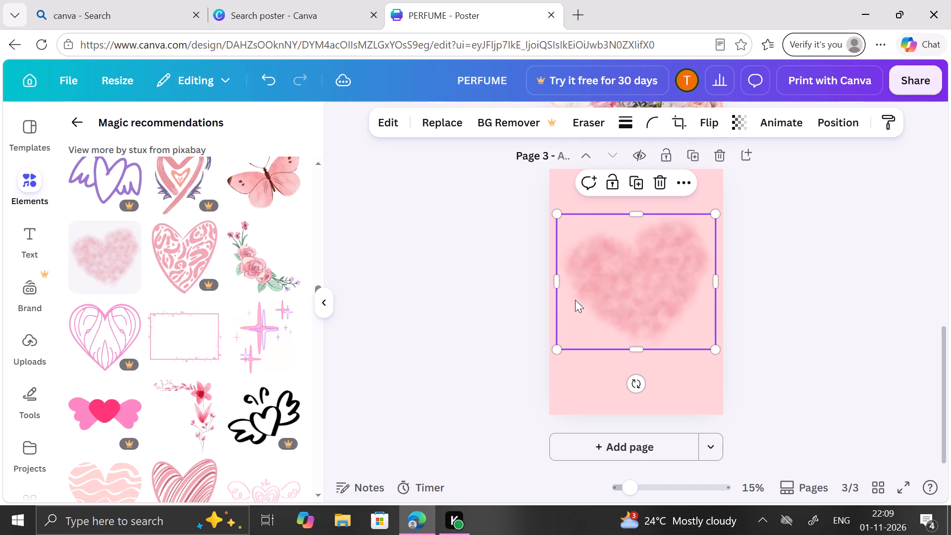
# Add the recommended graphic of scattered light pink hearts to page 3 and place it over the lower part of the blurred heart.
pyautogui.scroll(-1, 134, 412)
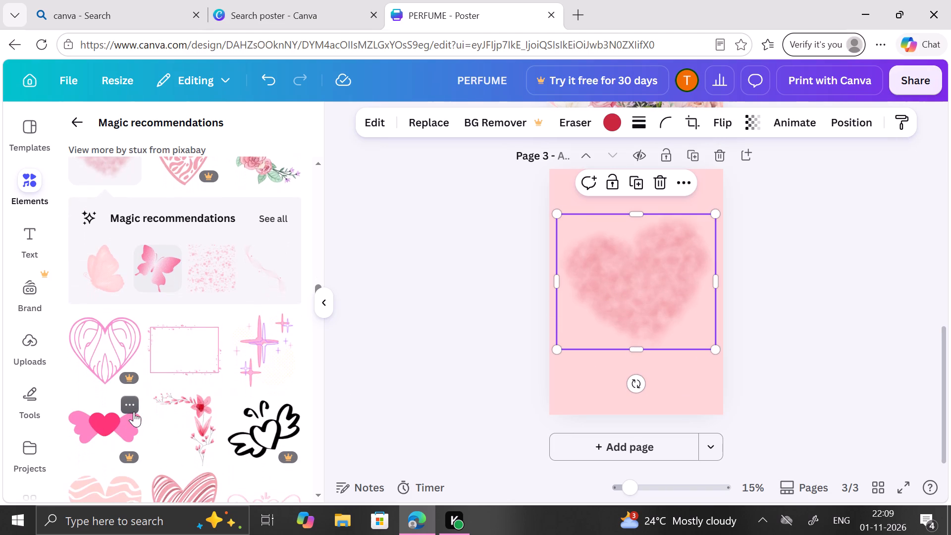
pyautogui.scroll(-3, 134, 412)
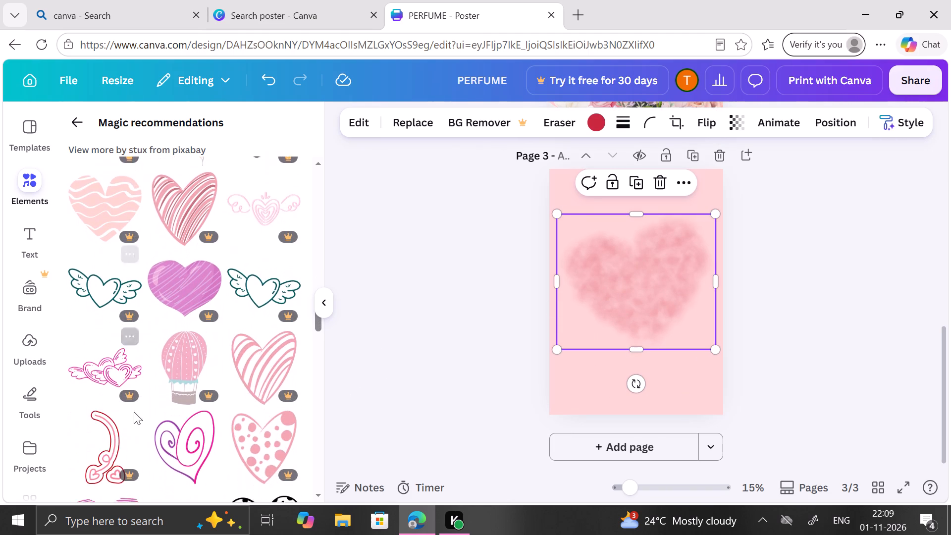
pyautogui.scroll(-3, 134, 412)
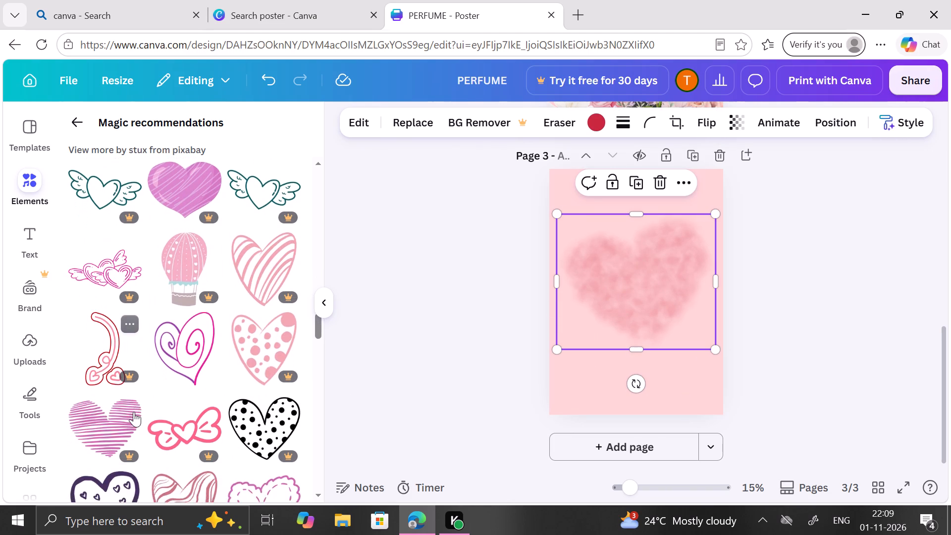
pyautogui.scroll(-6, 134, 412)
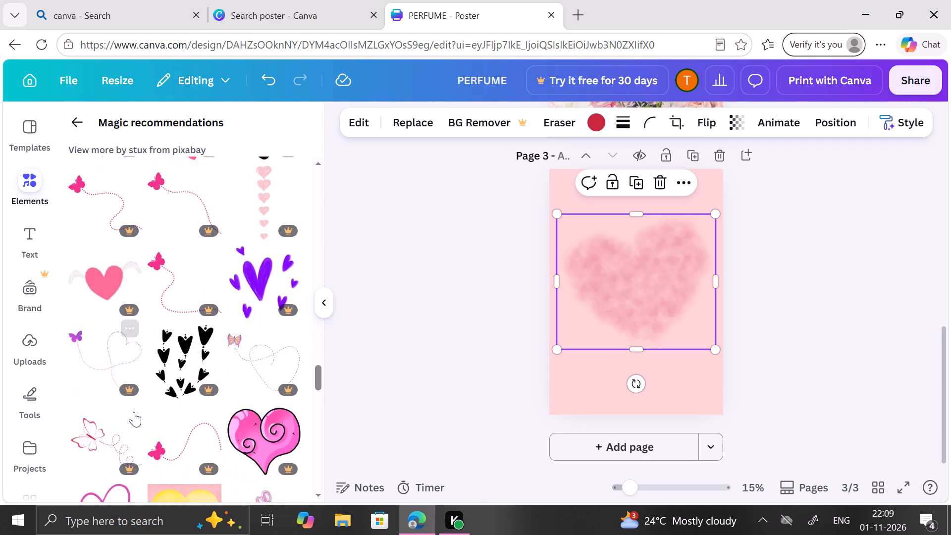
pyautogui.scroll(-3, 134, 412)
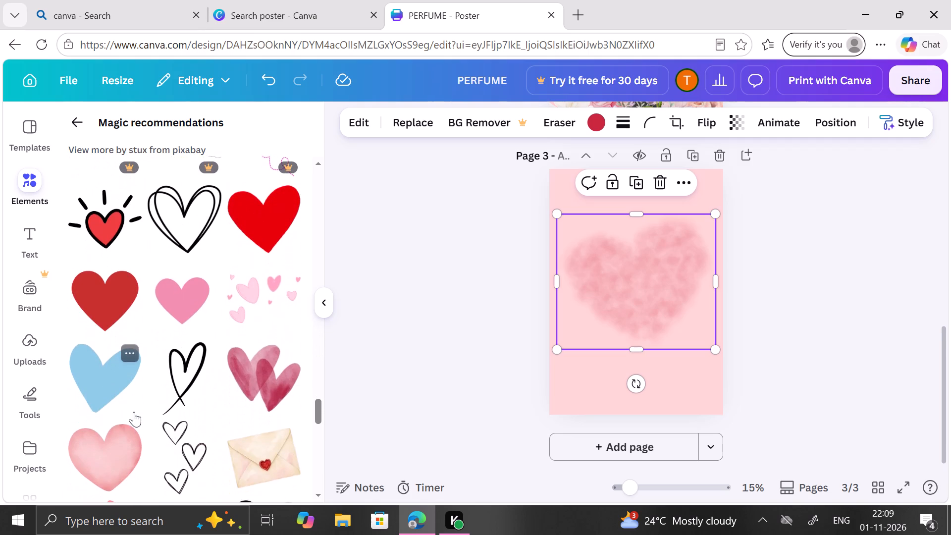
pyautogui.scroll(-1, 134, 412)
pyautogui.click(246, 296)
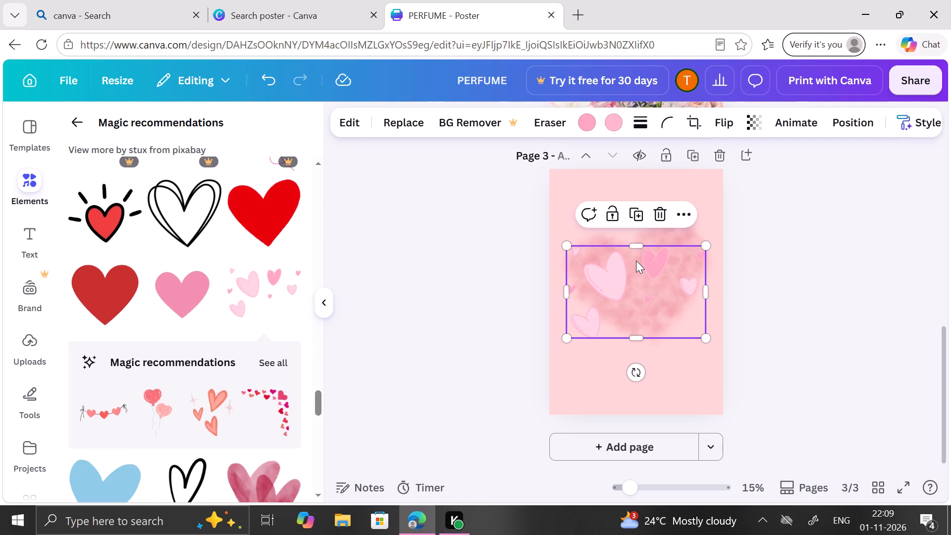
pyautogui.moveTo(649, 267); pyautogui.dragTo(650, 340)
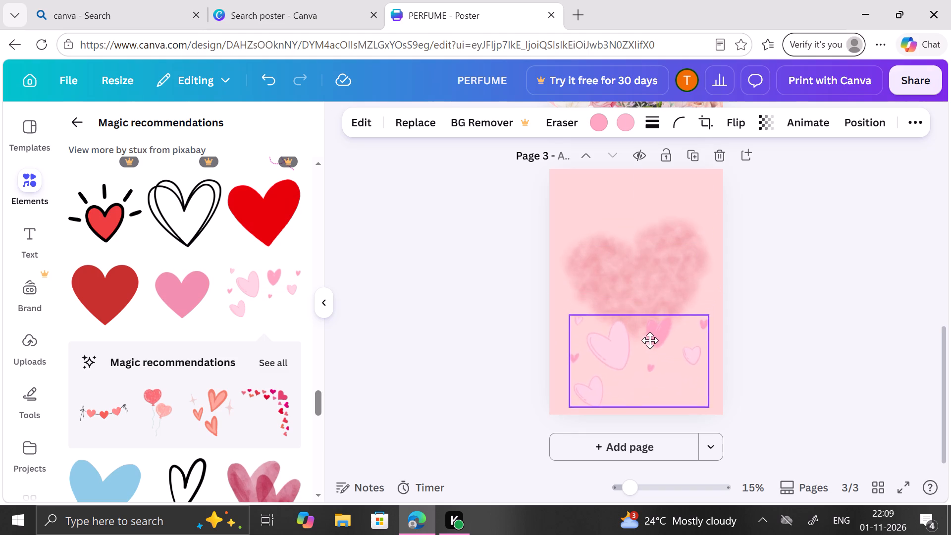
pyautogui.moveTo(650, 340); pyautogui.dragTo(653, 256)
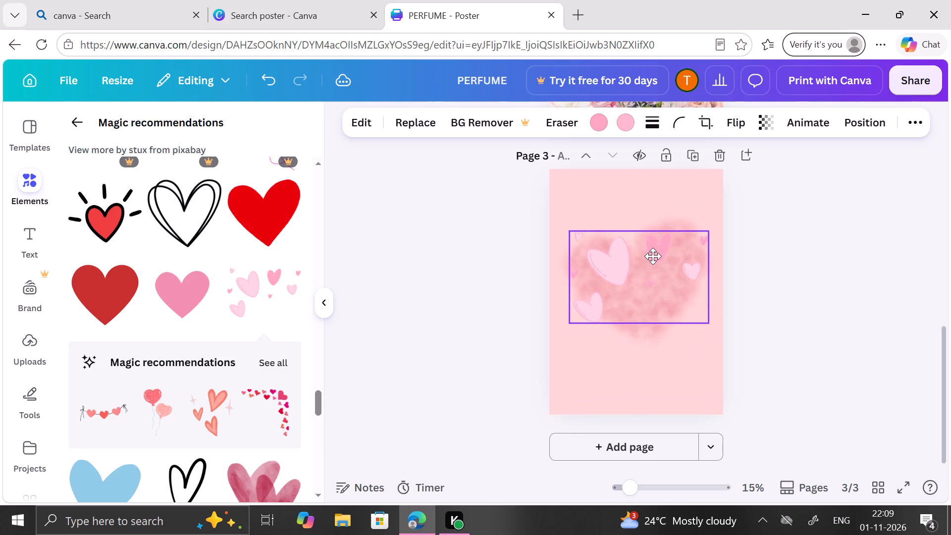
pyautogui.moveTo(653, 256); pyautogui.dragTo(654, 275)
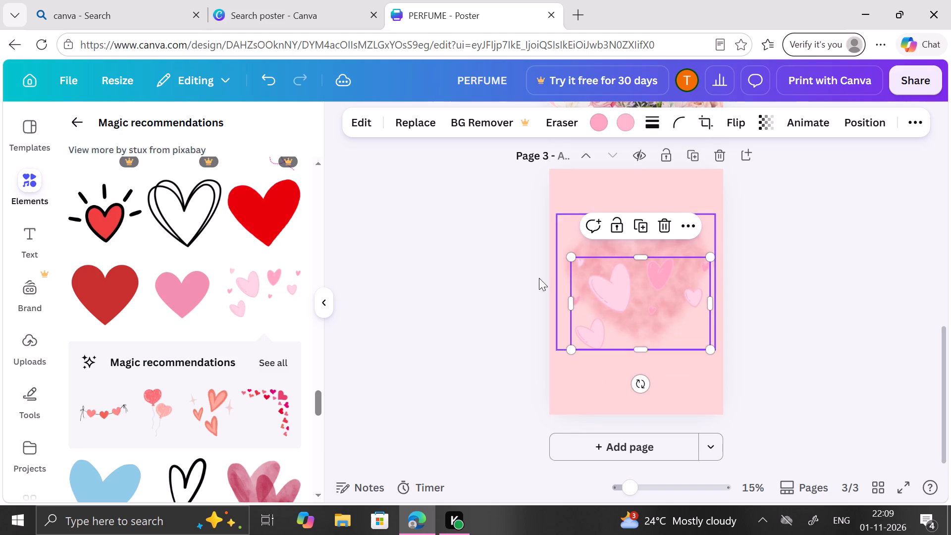
pyautogui.click(528, 278)
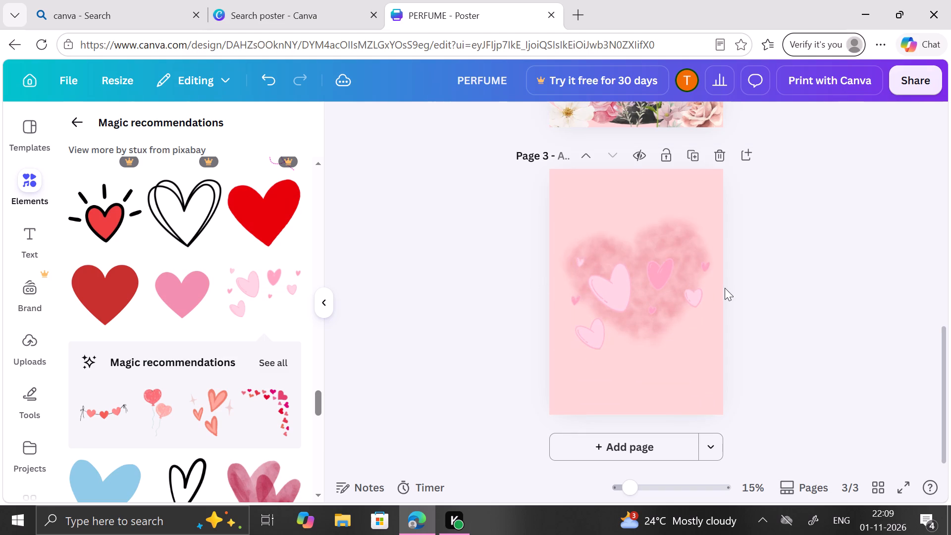
# Add the black double-outline heart to page 3, enlarge it, tilt it counterclockwise, and place it over the middle of the blurred heart.
pyautogui.click(180, 210)
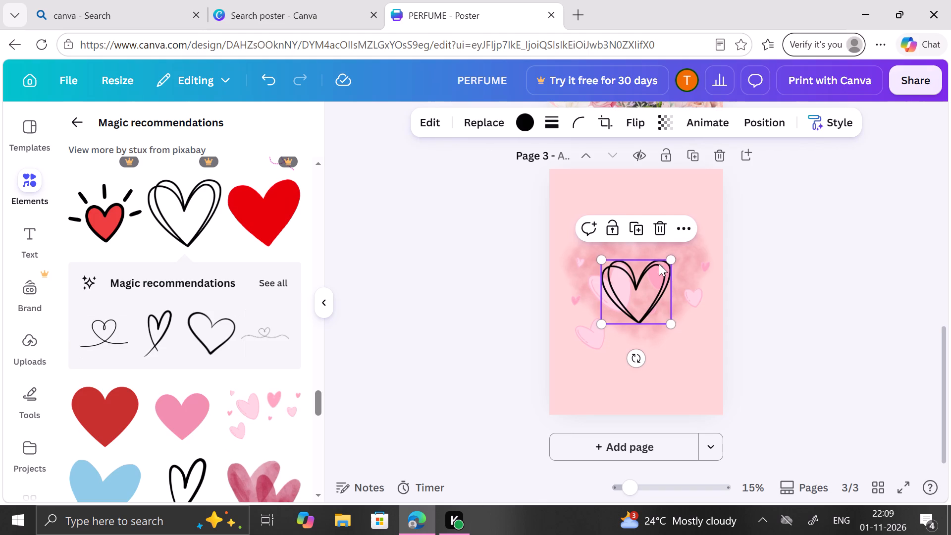
pyautogui.moveTo(665, 258); pyautogui.dragTo(680, 232)
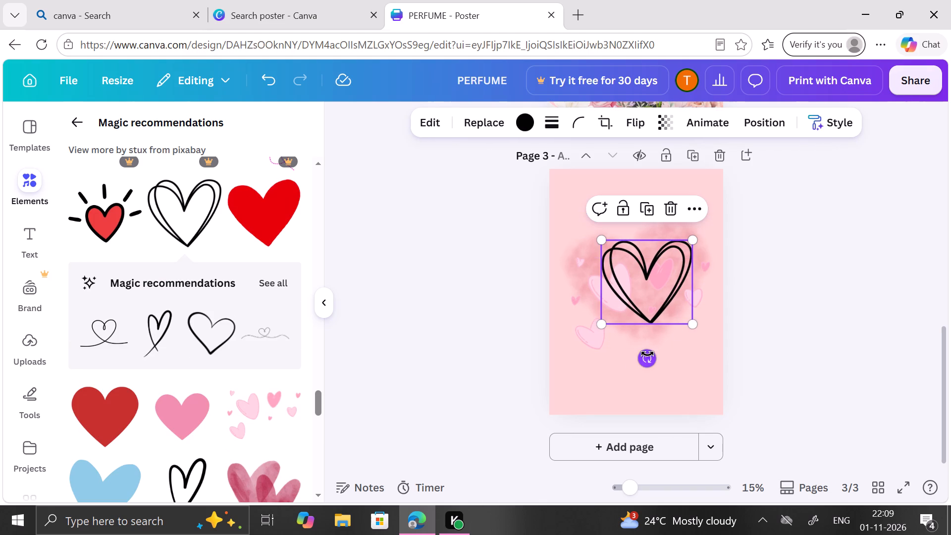
pyautogui.click(647, 354)
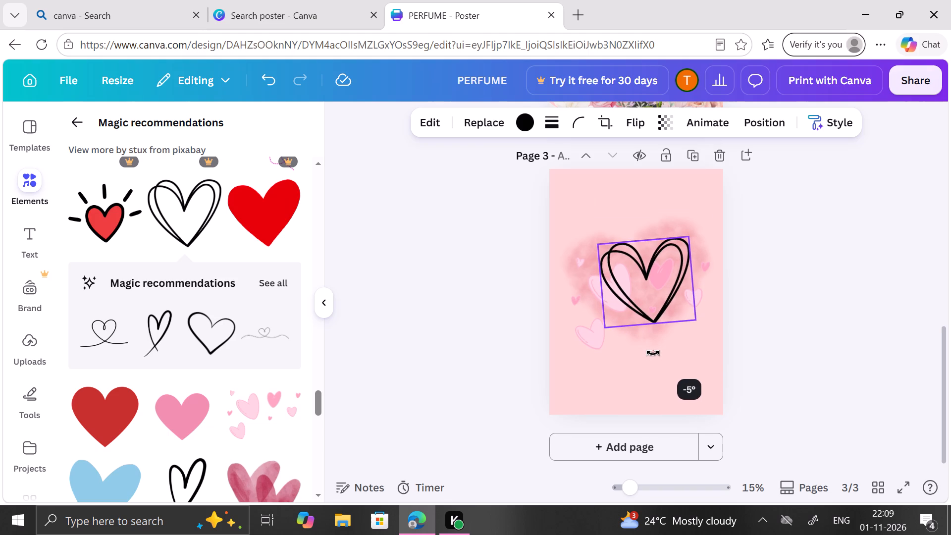
pyautogui.click(736, 330)
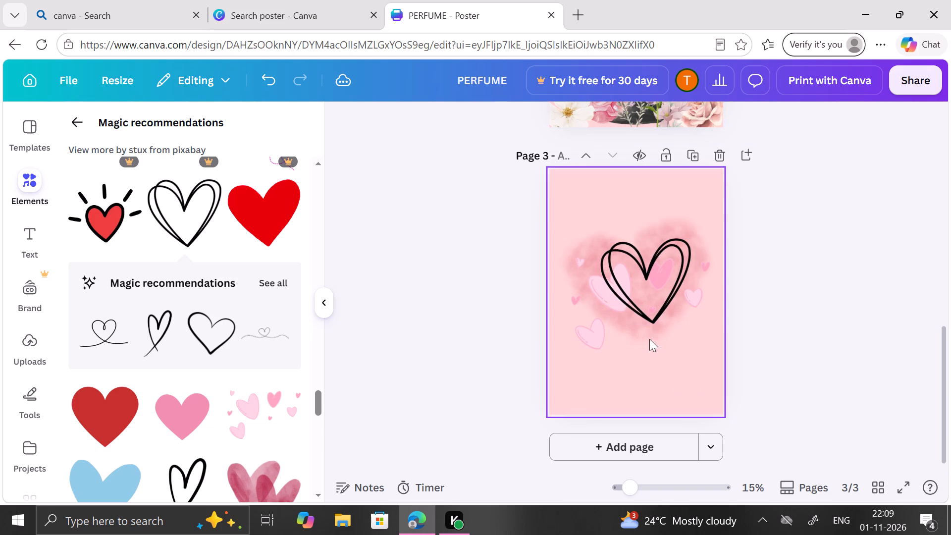
pyautogui.moveTo(663, 288); pyautogui.dragTo(647, 295)
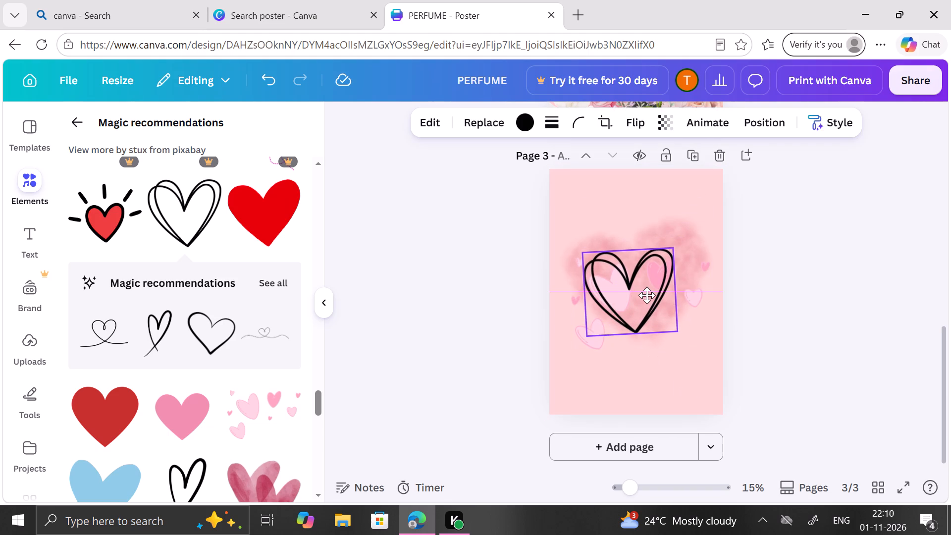
pyautogui.moveTo(647, 295); pyautogui.dragTo(652, 294)
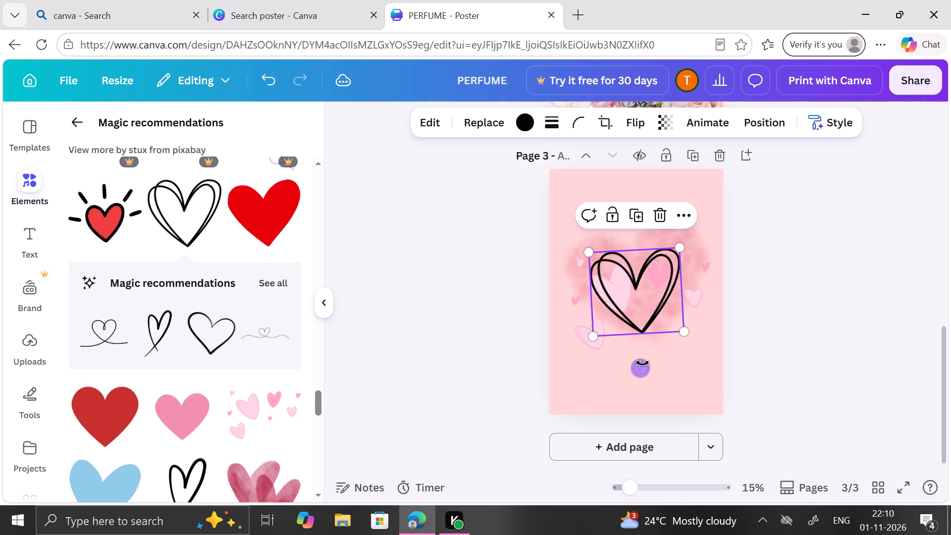
pyautogui.moveTo(642, 363); pyautogui.dragTo(652, 363)
pyautogui.click(770, 339)
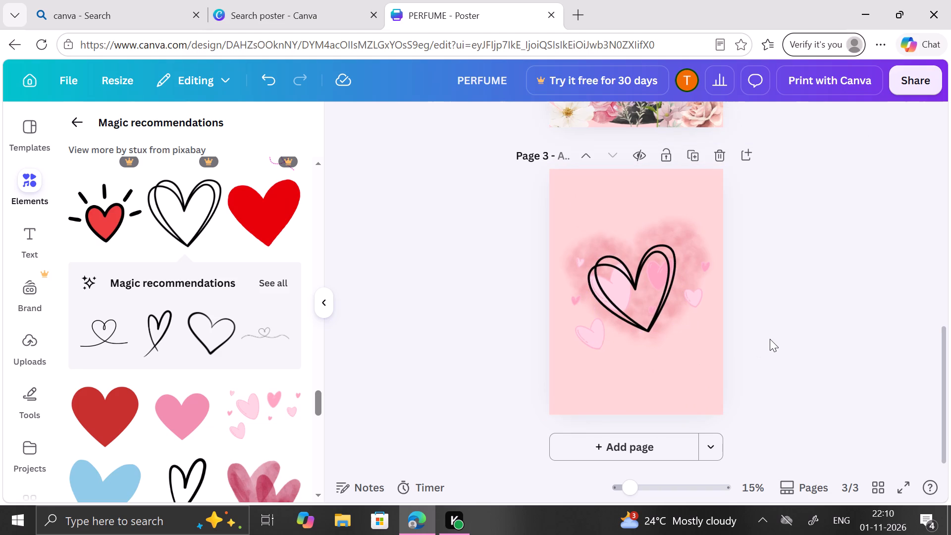
# Add the handwritten "You & Me" lettering to page 3 and place it below the black heart, against the page's right edge.
pyautogui.scroll(-3, 247, 392)
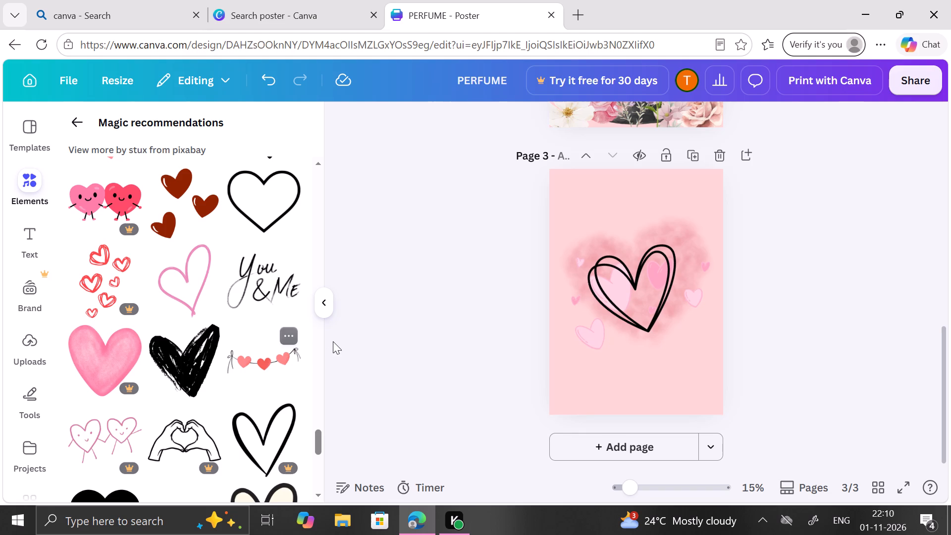
pyautogui.click(254, 294)
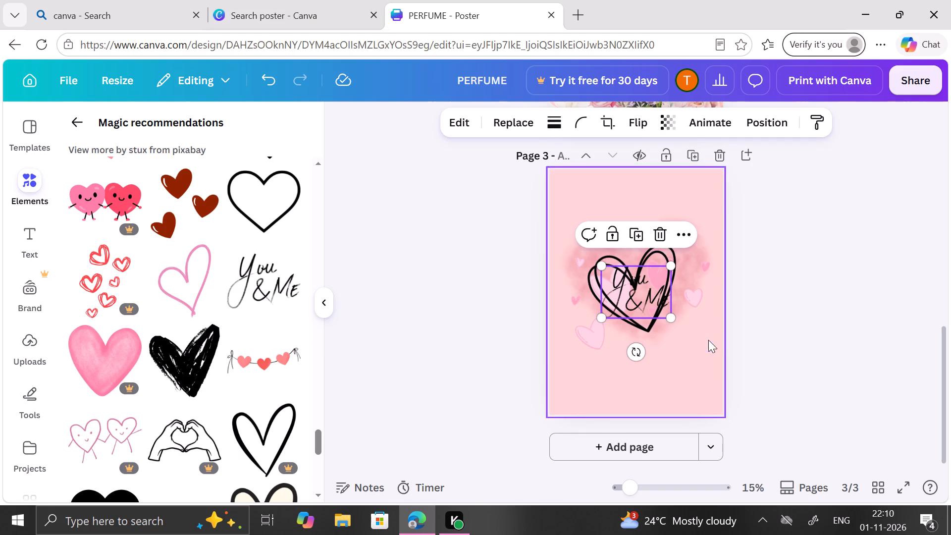
pyautogui.moveTo(637, 298); pyautogui.dragTo(686, 351)
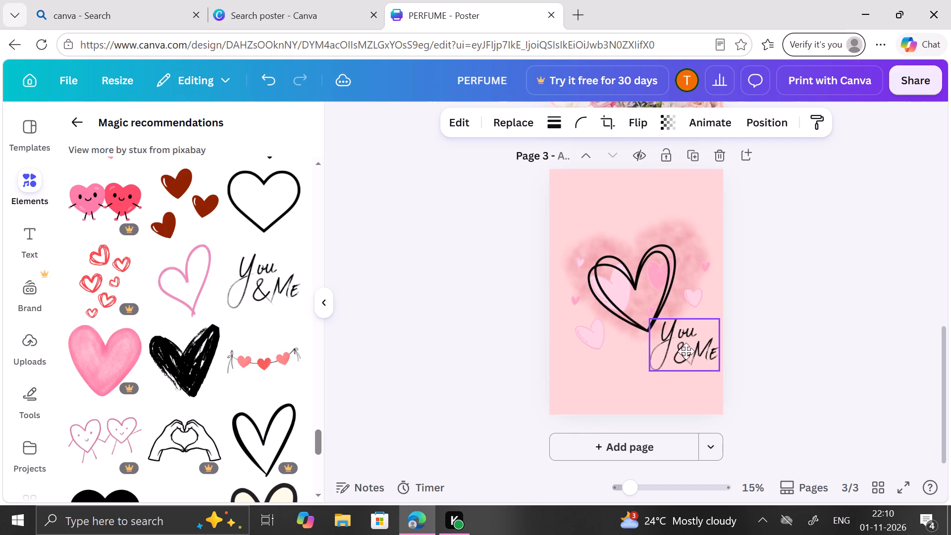
pyautogui.moveTo(686, 351); pyautogui.dragTo(687, 353)
pyautogui.click(741, 237)
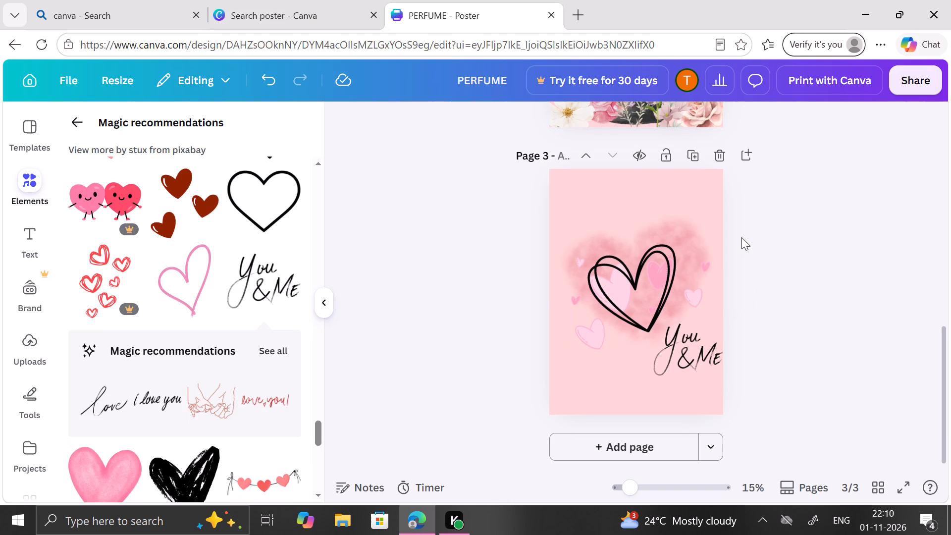
# Add the recommended red line drawing of linked hands and move it into page 3's upper-right corner.
pyautogui.click(210, 402)
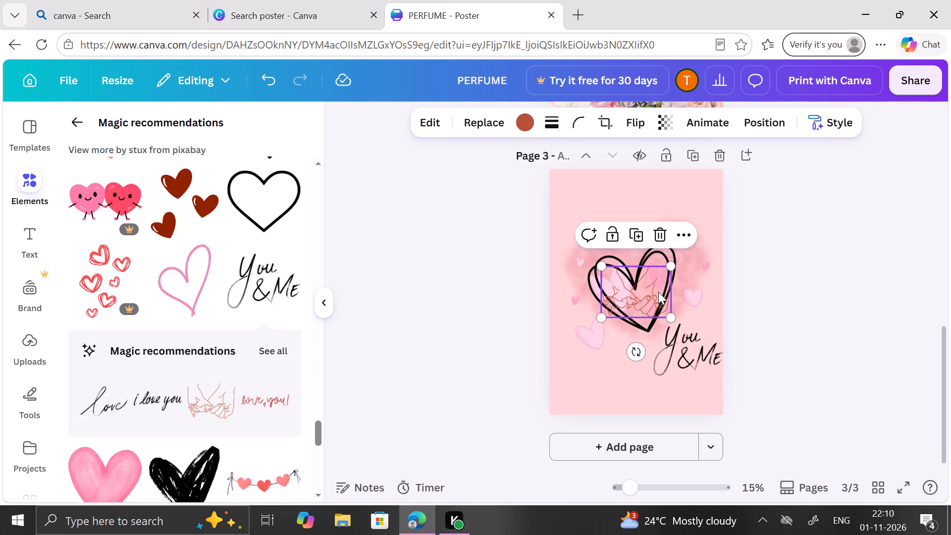
pyautogui.moveTo(658, 292); pyautogui.dragTo(709, 197)
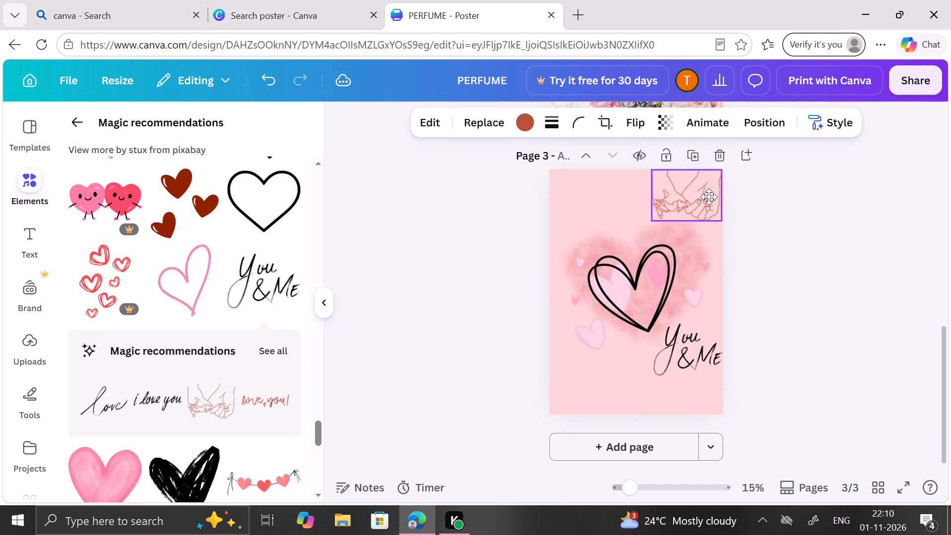
pyautogui.moveTo(709, 197); pyautogui.dragTo(709, 190)
pyautogui.moveTo(709, 190); pyautogui.dragTo(709, 194)
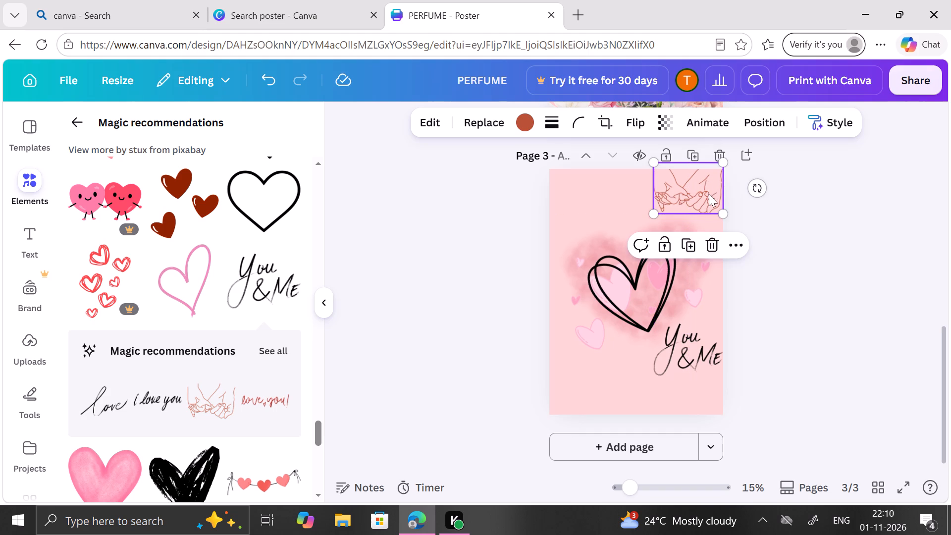
# Nudge the red linked-hands drawing slightly down so it sits fully inside page 3's upper-right corner.
pyautogui.moveTo(709, 194); pyautogui.dragTo(709, 199)
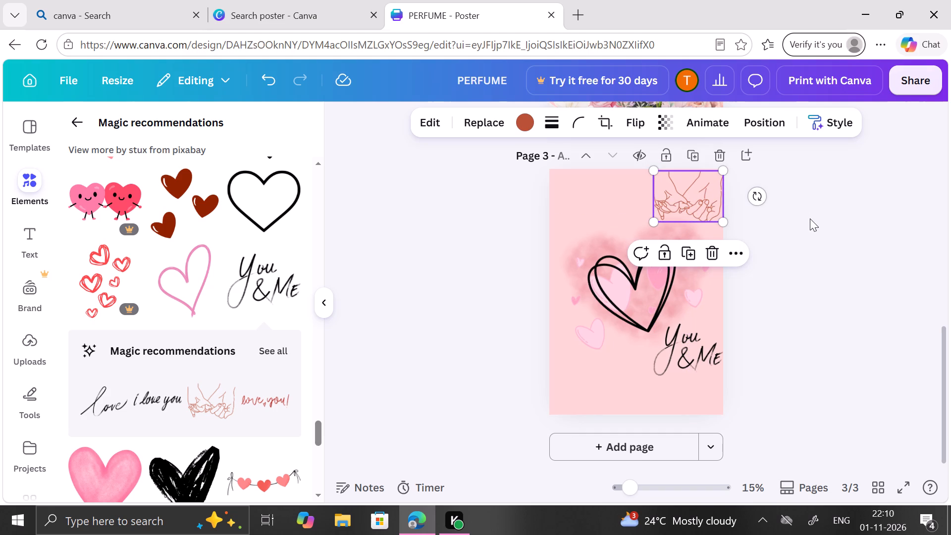